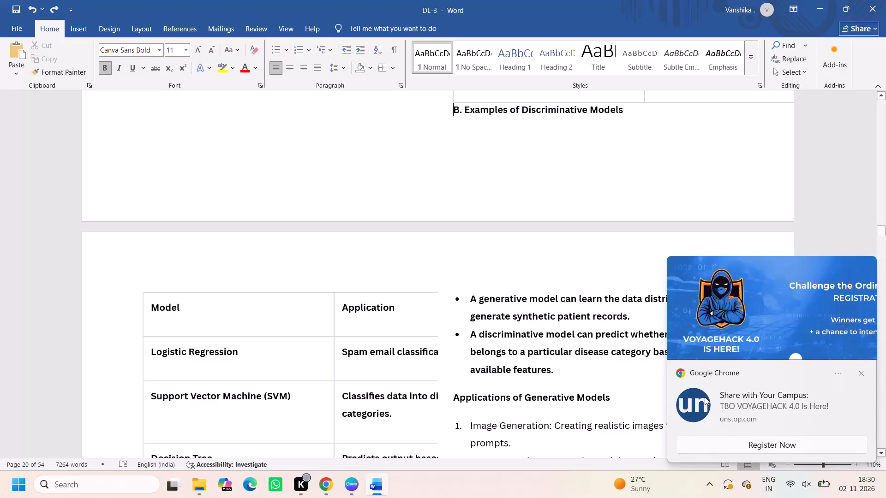
# Undo the last two edits to the spacing and picture size around the Example-Based Comparison page.
pyautogui.click(861, 373)
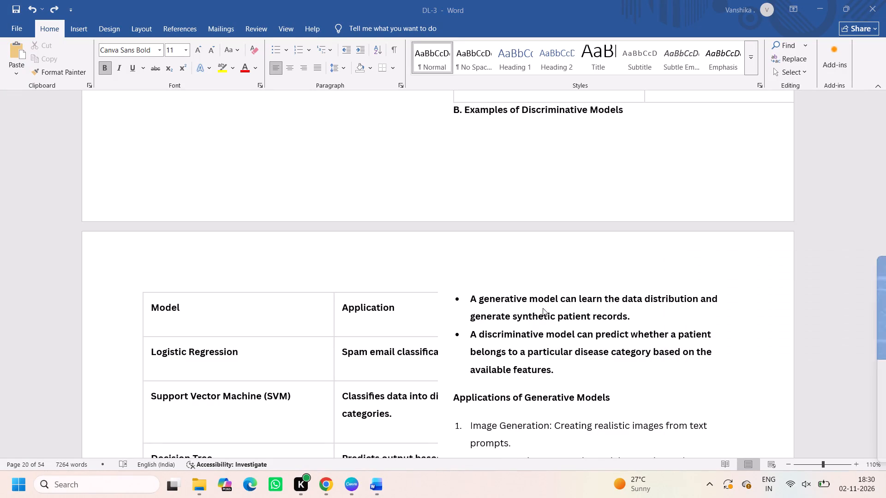
pyautogui.scroll(7, 420, 253)
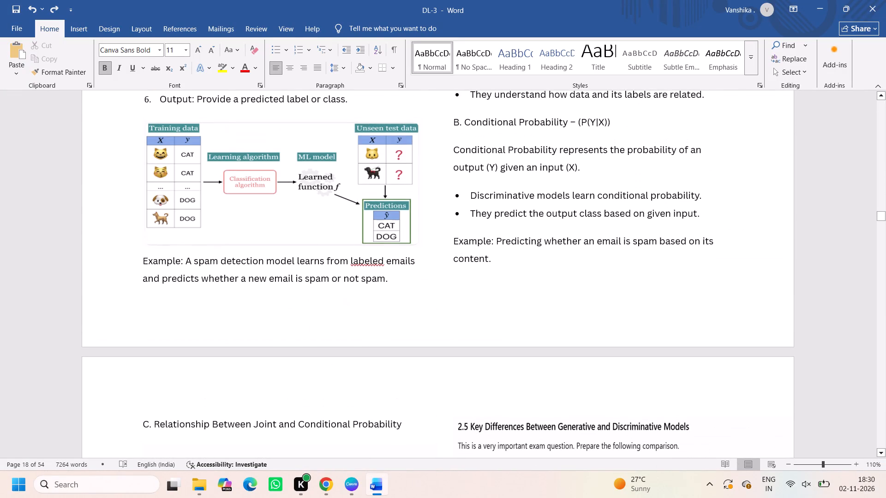
pyautogui.hotkey('ctrl', 'z')
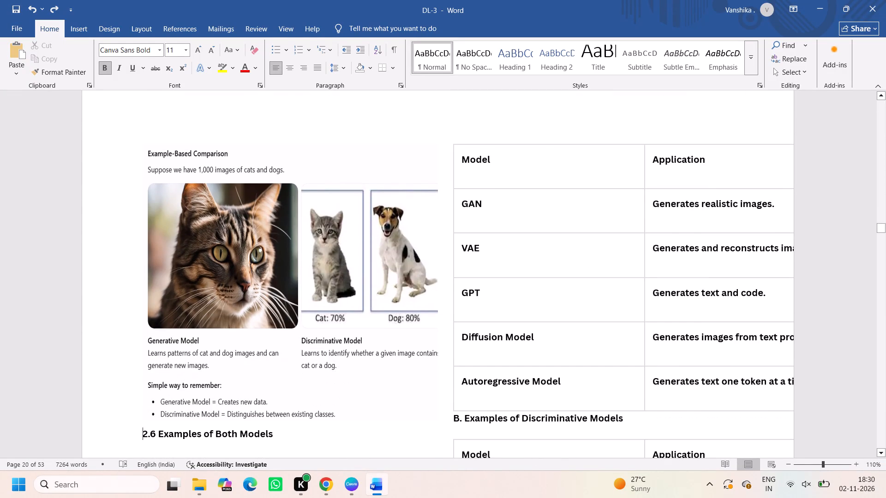
pyautogui.hotkey('ctrl', 'z')
# Narrow the Example-Based Comparison picture to fit its column and reduce its height slightly.
pyautogui.scroll(2, 335, 301)
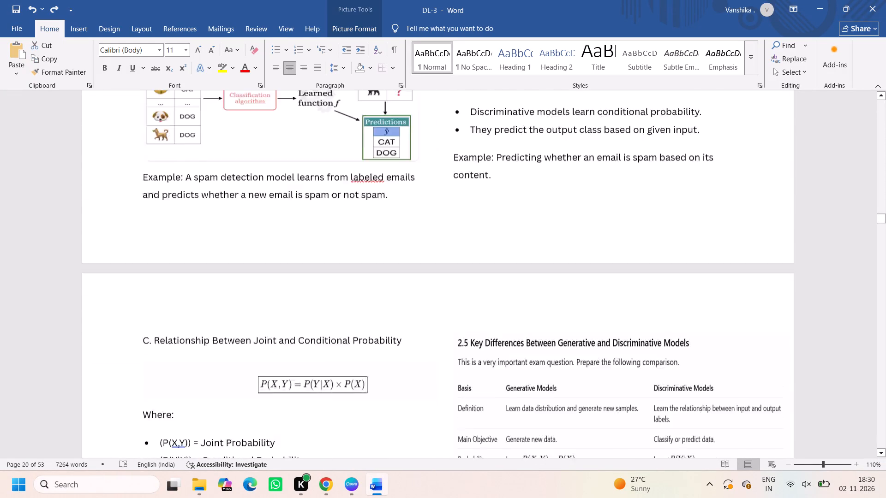
pyautogui.scroll(-4, 335, 301)
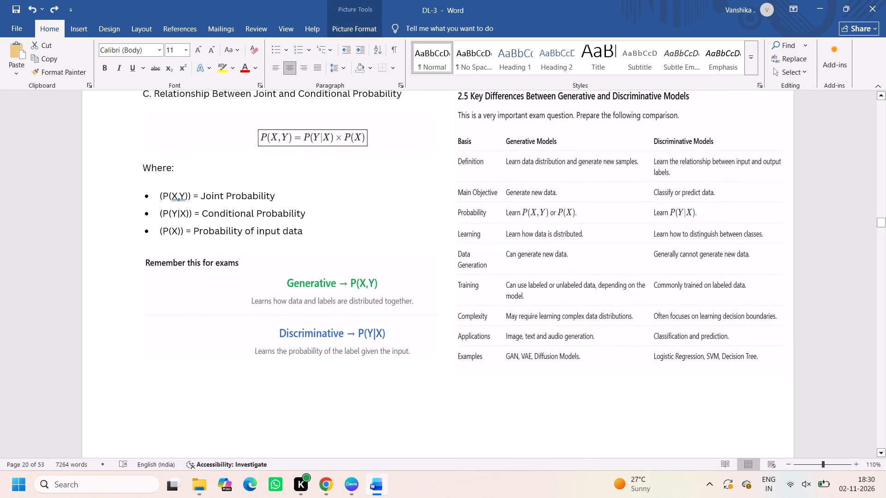
pyautogui.scroll(-3, 643, 270)
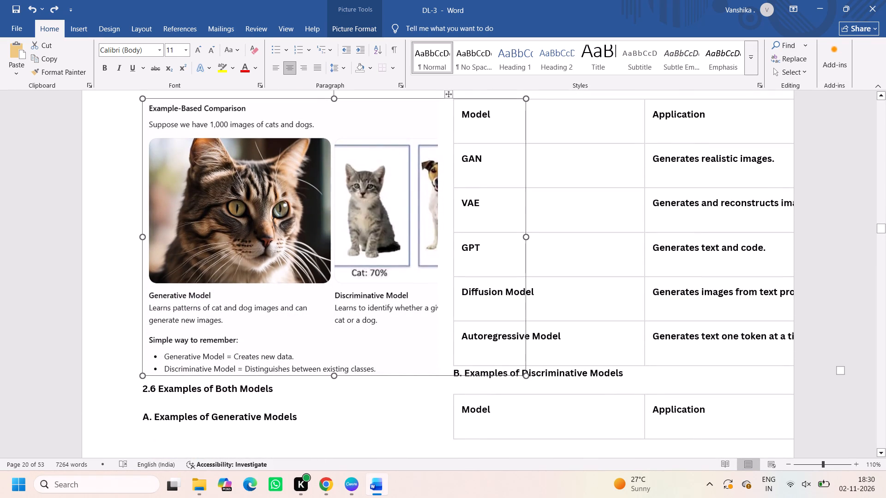
pyautogui.moveTo(144, 237); pyautogui.dragTo(226, 245)
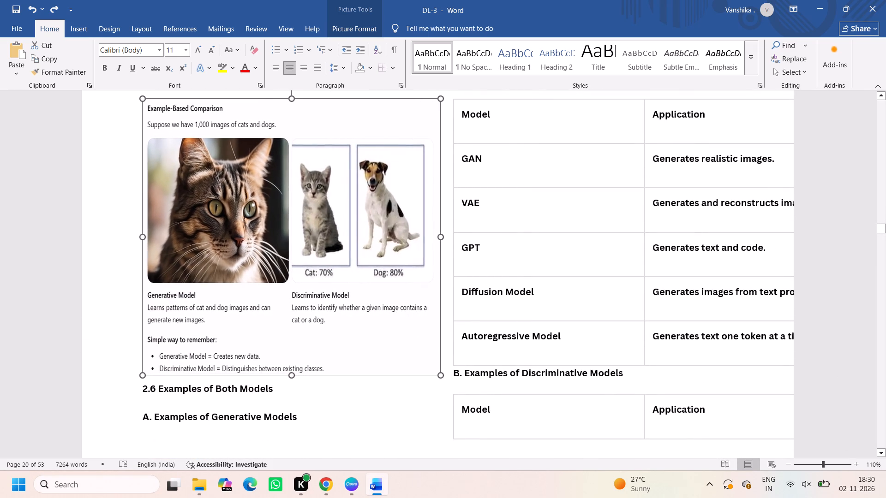
pyautogui.moveTo(226, 245); pyautogui.dragTo(218, 245)
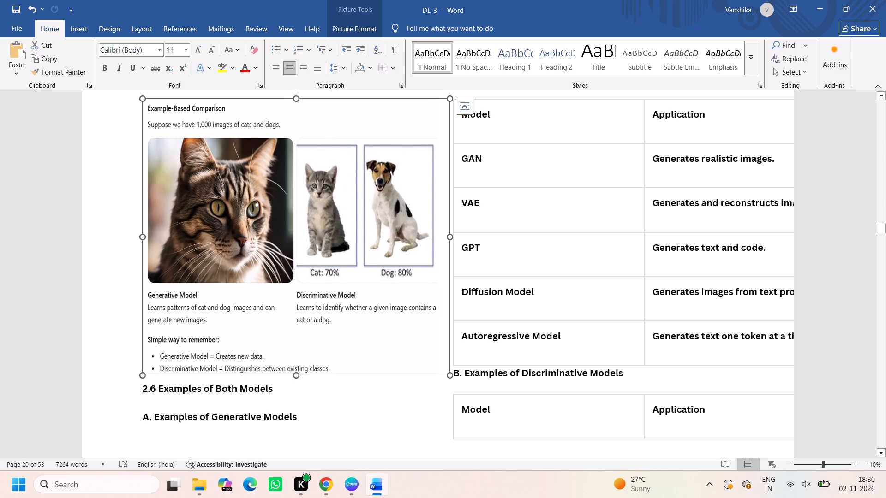
pyautogui.moveTo(298, 374); pyautogui.dragTo(301, 353)
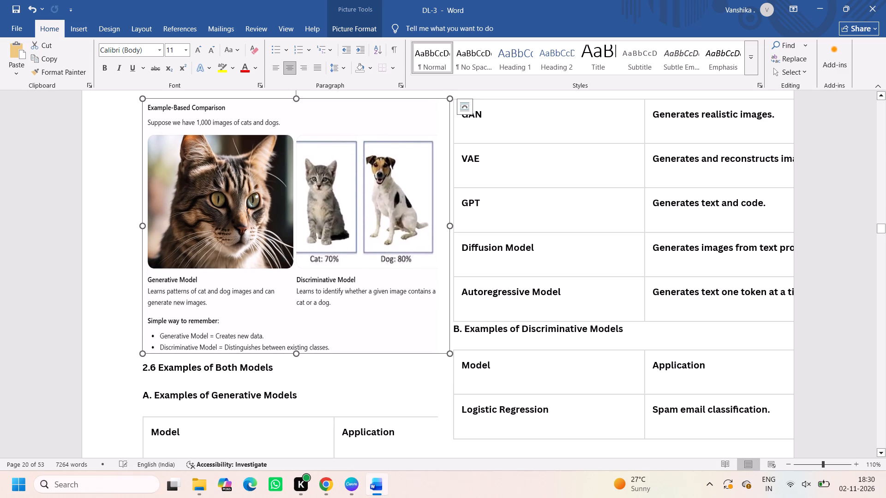
# Insert blank lines before the heading 2.6 Examples of Both Models so it starts in the second column.
pyautogui.click(329, 395)
pyautogui.scroll(-1, 329, 395)
pyautogui.hscroll(1, 329, 395)
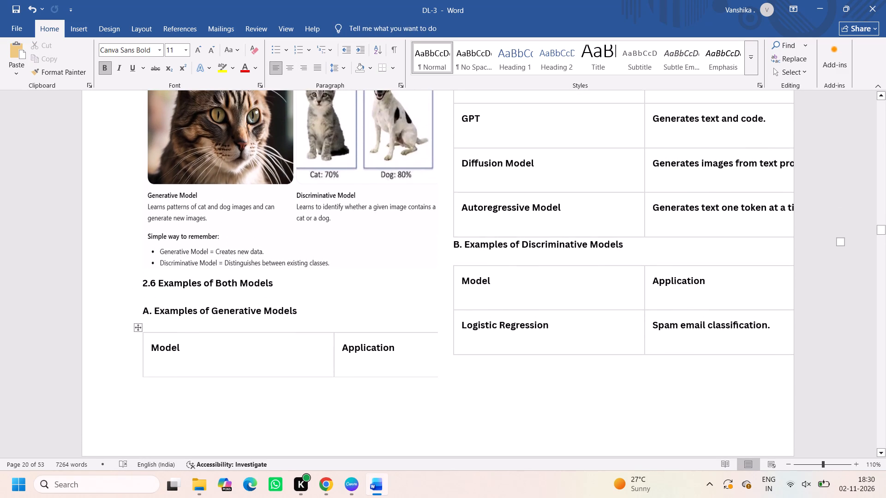
pyautogui.click(141, 284)
pyautogui.scroll(-1, 141, 284)
pyautogui.press('Return')
pyautogui.press('Return')
pyautogui.press('Return')
pyautogui.press('Return')
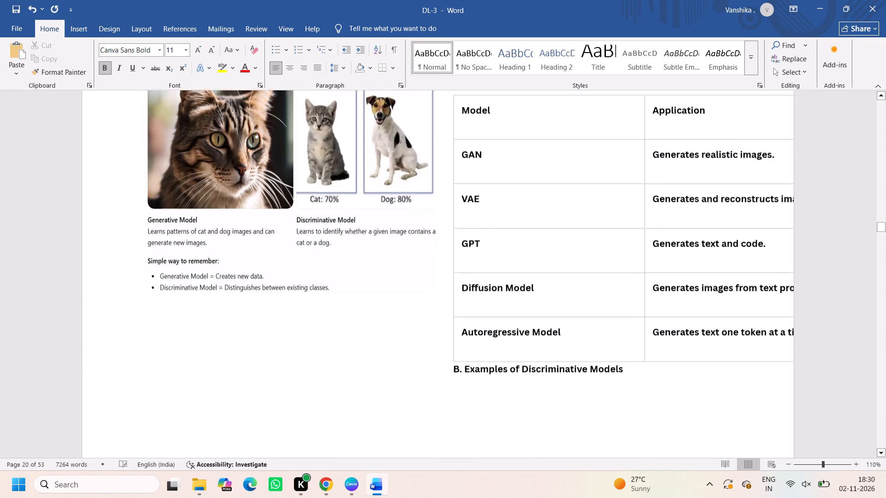
pyautogui.scroll(-1, 512, 171)
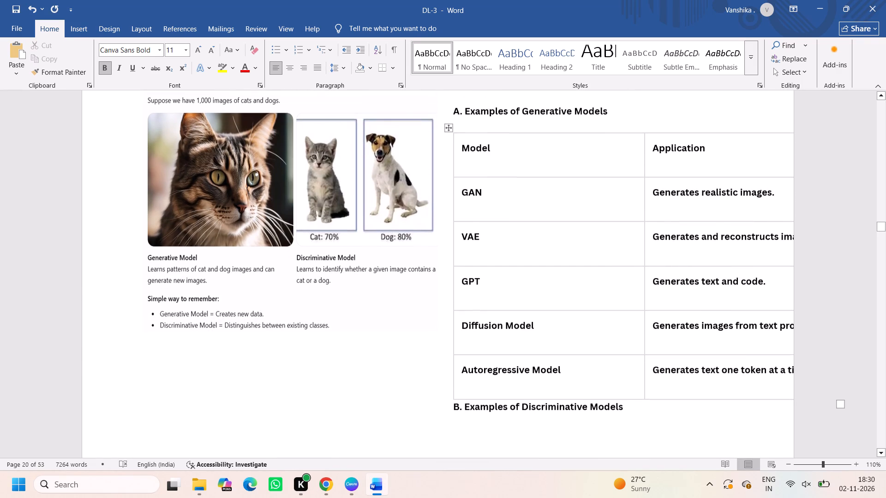
pyautogui.scroll(-1, 512, 171)
pyautogui.scroll(1, 496, 255)
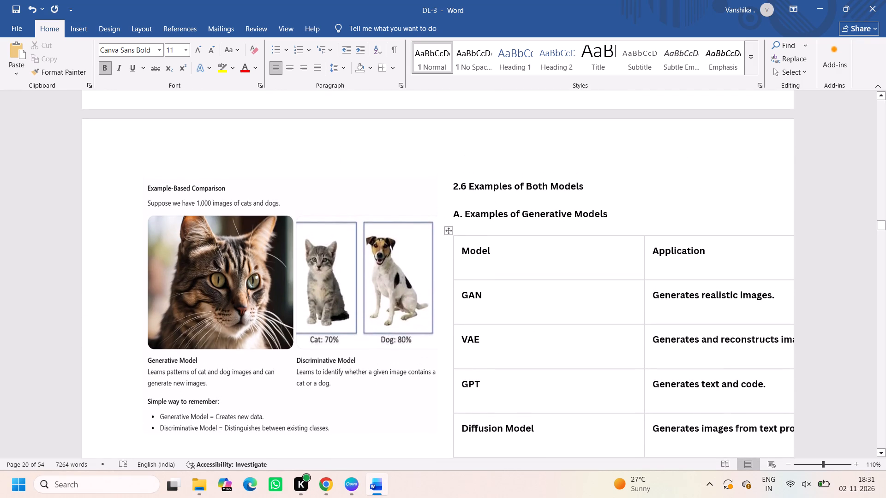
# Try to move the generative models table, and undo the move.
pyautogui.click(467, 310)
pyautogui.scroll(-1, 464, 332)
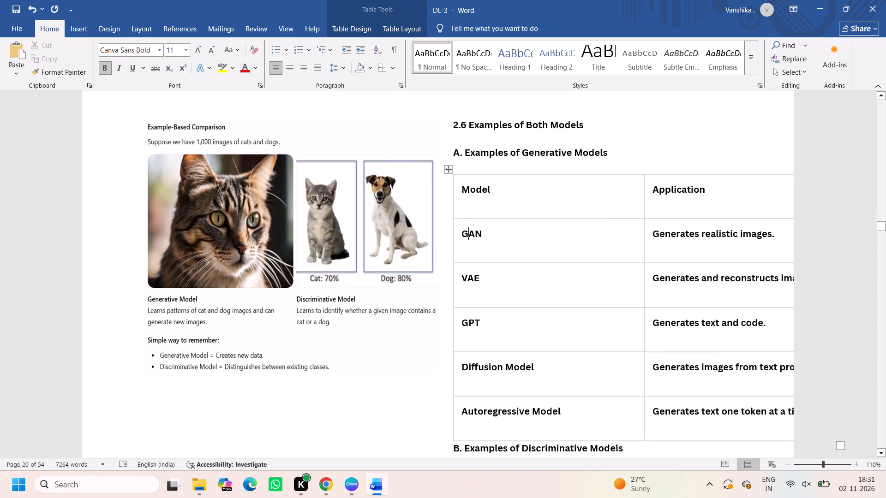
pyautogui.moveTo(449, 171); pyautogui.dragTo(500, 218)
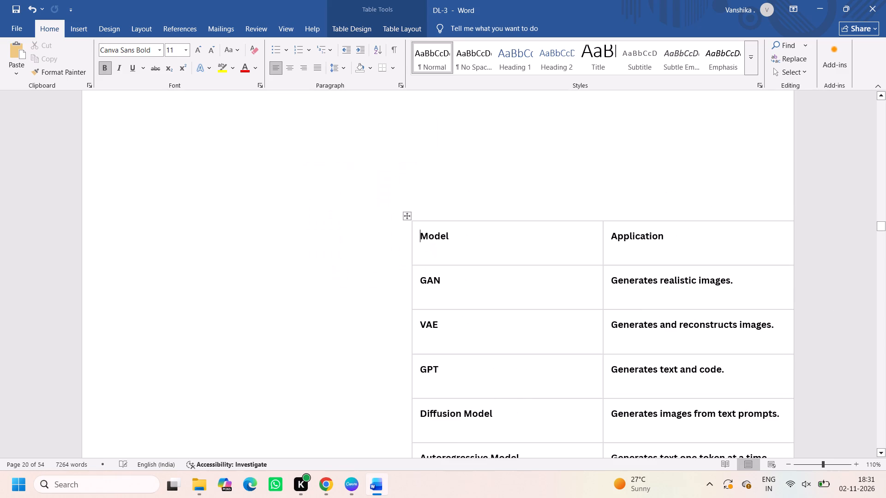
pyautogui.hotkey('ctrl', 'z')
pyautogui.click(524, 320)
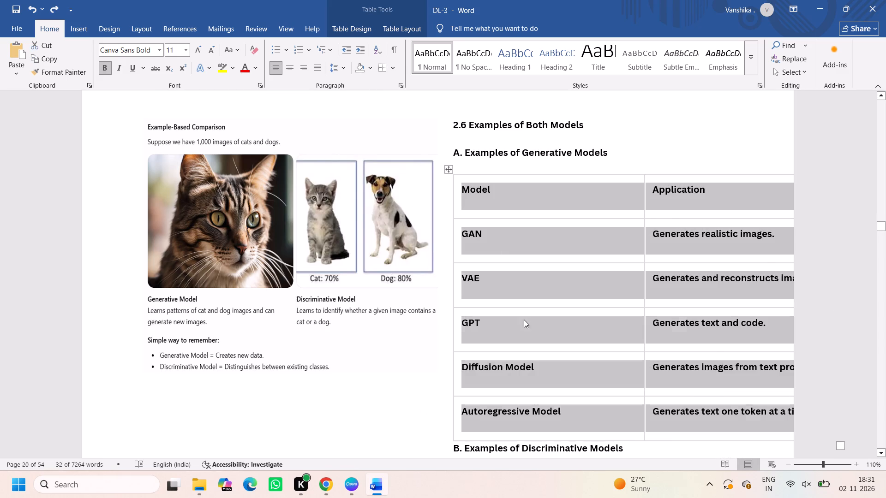
# Slightly increase the height of the Autoregressive Model row in the generative models table.
pyautogui.hscroll(-1, 651, 316)
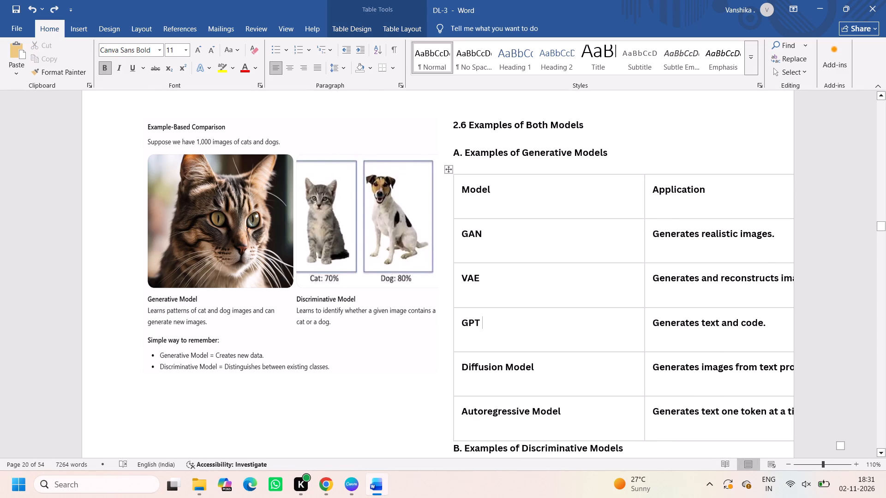
pyautogui.scroll(-1, 522, 300)
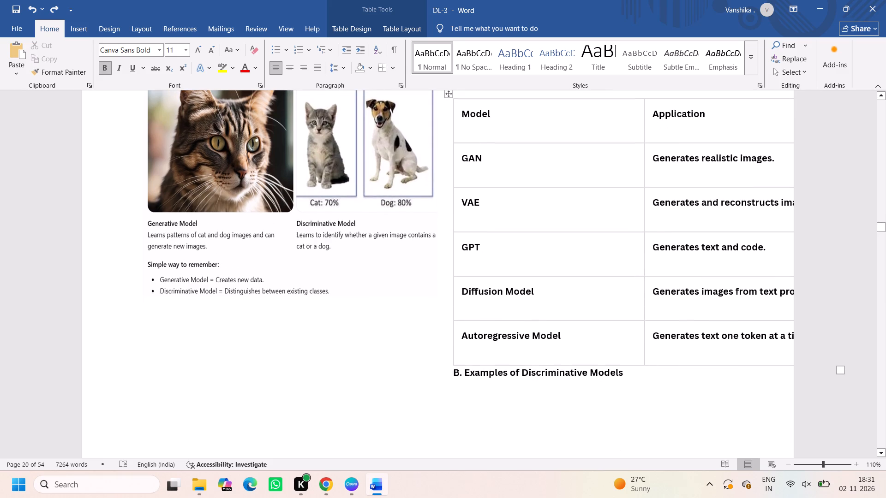
pyautogui.moveTo(454, 365); pyautogui.dragTo(442, 329)
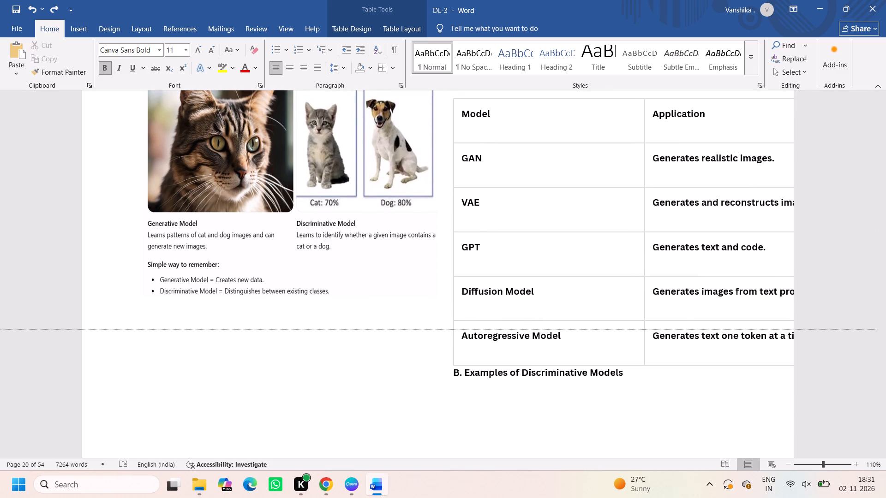
pyautogui.moveTo(442, 329); pyautogui.dragTo(459, 368)
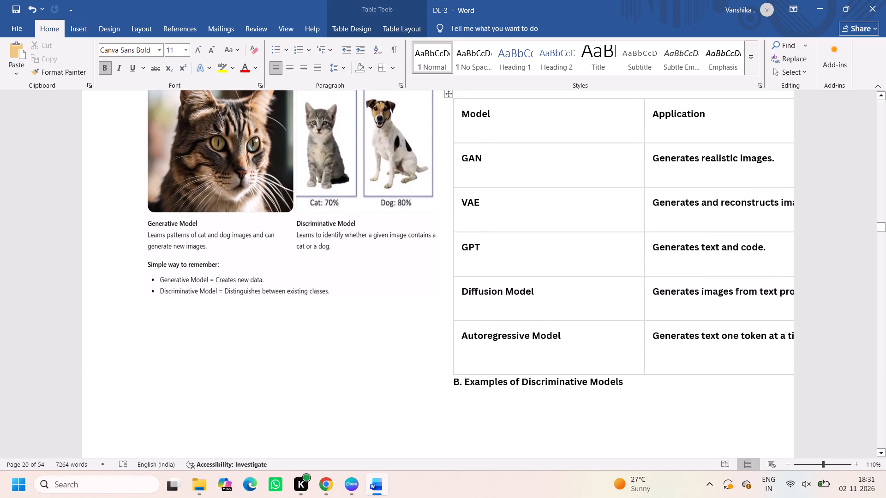
# Insert blank lines before the heading B. Examples of Discriminative Models to push it to the next page, removing the extra line.
pyautogui.click(453, 383)
pyautogui.press('Return')
pyautogui.press('Return')
pyautogui.press('Return')
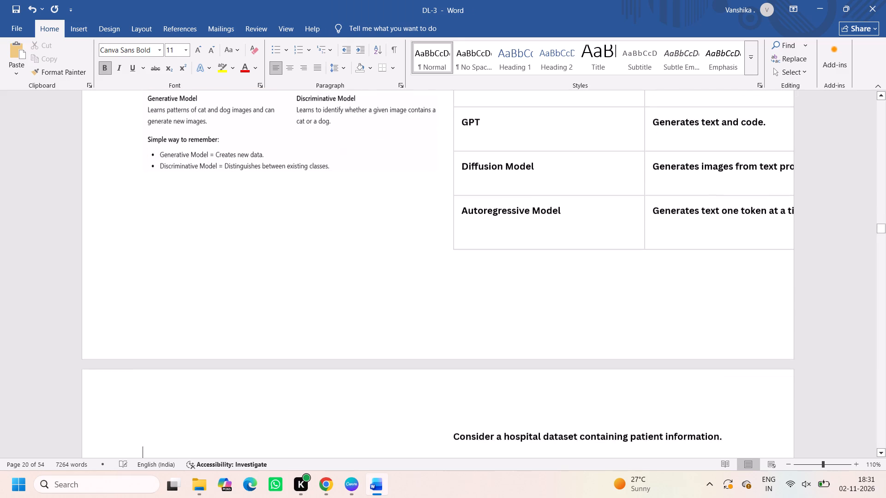
pyautogui.press('BackSpace')
pyautogui.scroll(1, 647, 266)
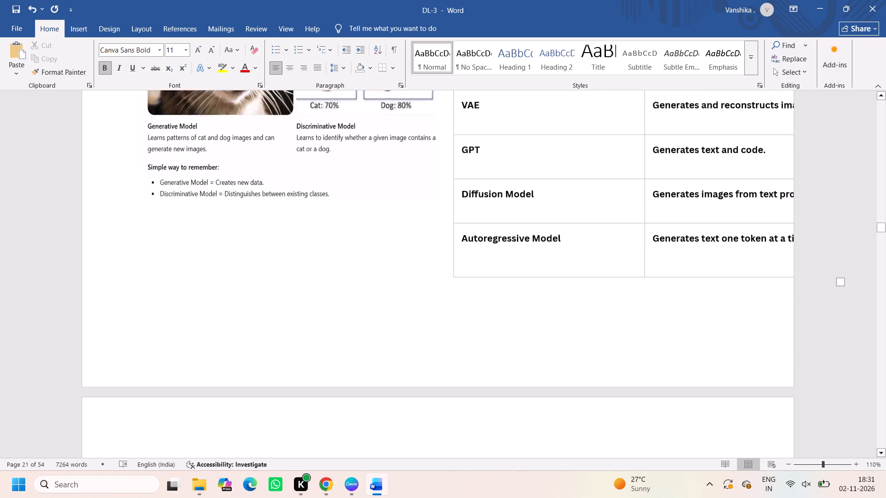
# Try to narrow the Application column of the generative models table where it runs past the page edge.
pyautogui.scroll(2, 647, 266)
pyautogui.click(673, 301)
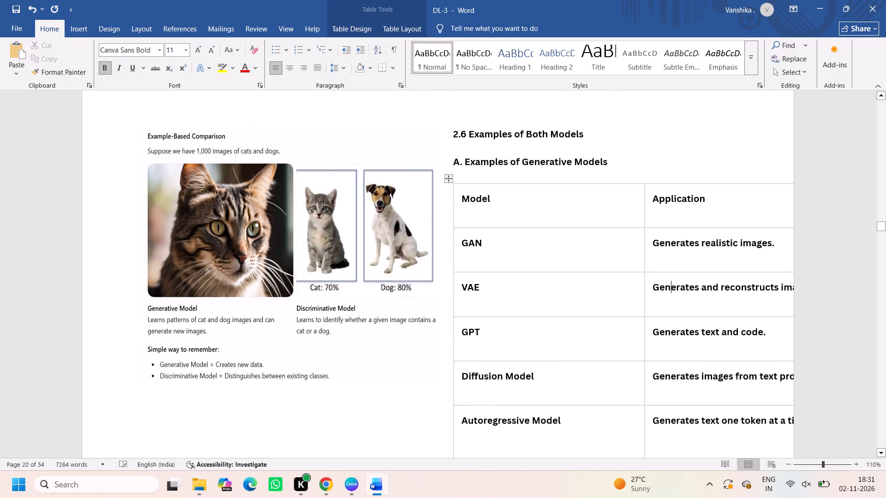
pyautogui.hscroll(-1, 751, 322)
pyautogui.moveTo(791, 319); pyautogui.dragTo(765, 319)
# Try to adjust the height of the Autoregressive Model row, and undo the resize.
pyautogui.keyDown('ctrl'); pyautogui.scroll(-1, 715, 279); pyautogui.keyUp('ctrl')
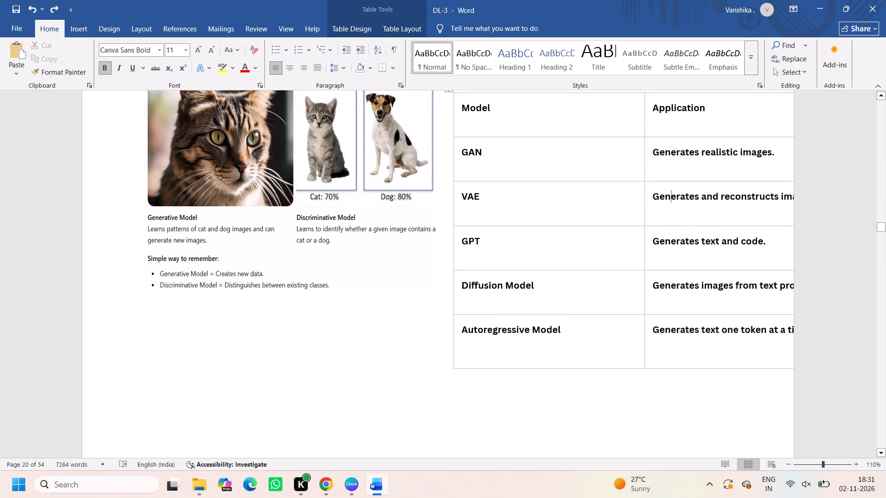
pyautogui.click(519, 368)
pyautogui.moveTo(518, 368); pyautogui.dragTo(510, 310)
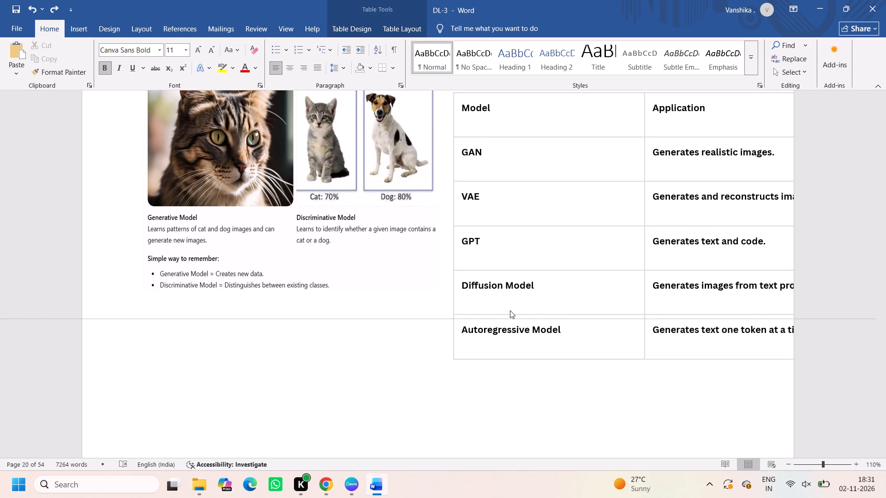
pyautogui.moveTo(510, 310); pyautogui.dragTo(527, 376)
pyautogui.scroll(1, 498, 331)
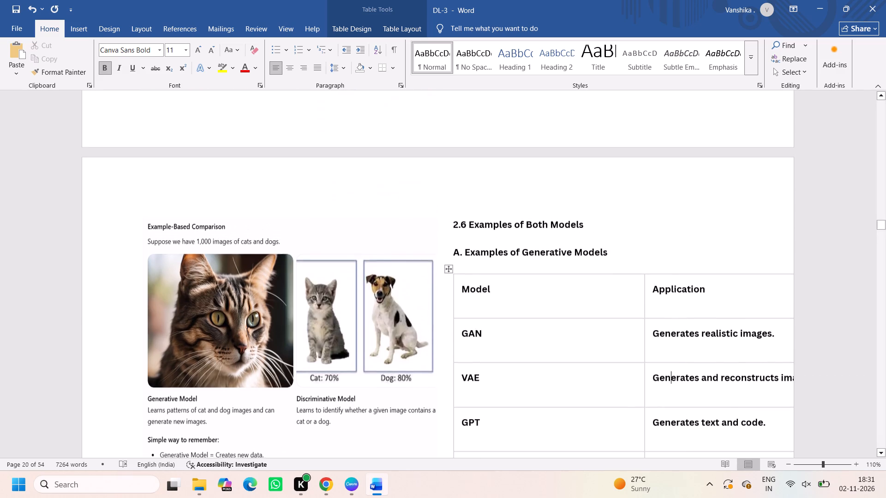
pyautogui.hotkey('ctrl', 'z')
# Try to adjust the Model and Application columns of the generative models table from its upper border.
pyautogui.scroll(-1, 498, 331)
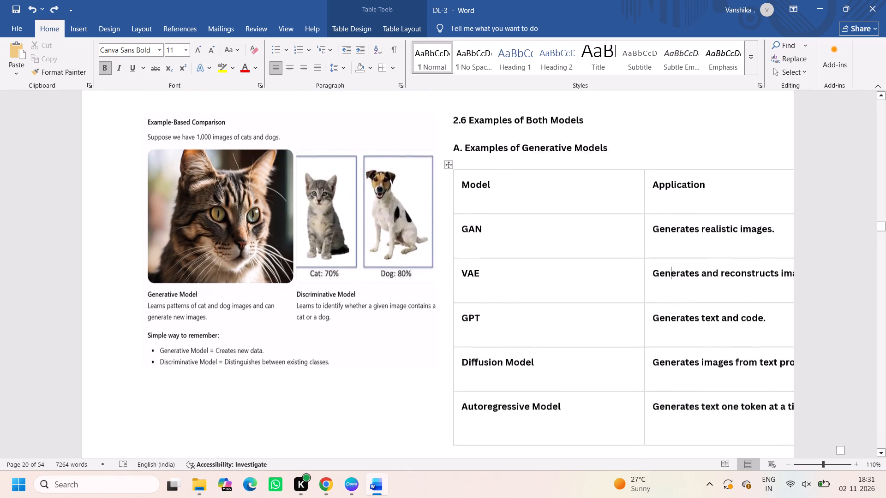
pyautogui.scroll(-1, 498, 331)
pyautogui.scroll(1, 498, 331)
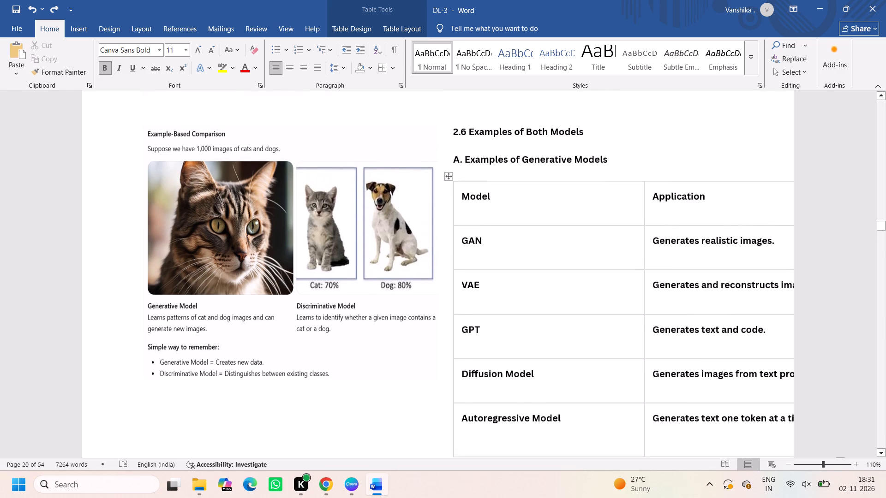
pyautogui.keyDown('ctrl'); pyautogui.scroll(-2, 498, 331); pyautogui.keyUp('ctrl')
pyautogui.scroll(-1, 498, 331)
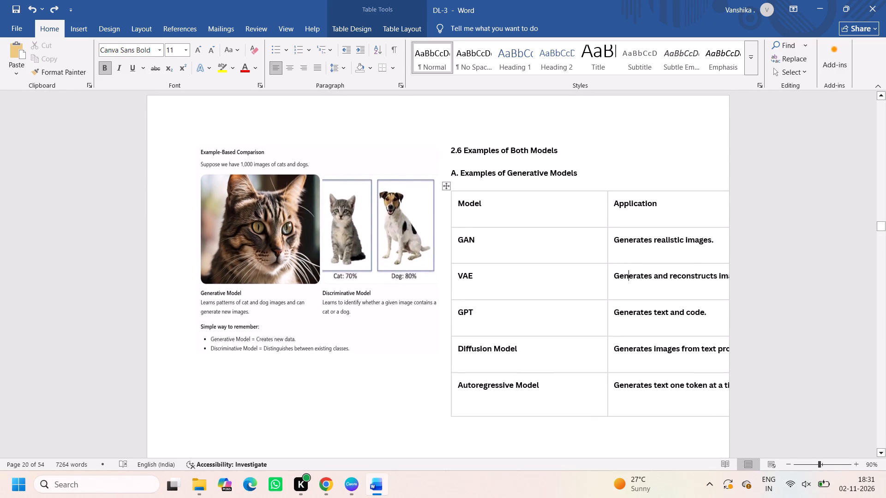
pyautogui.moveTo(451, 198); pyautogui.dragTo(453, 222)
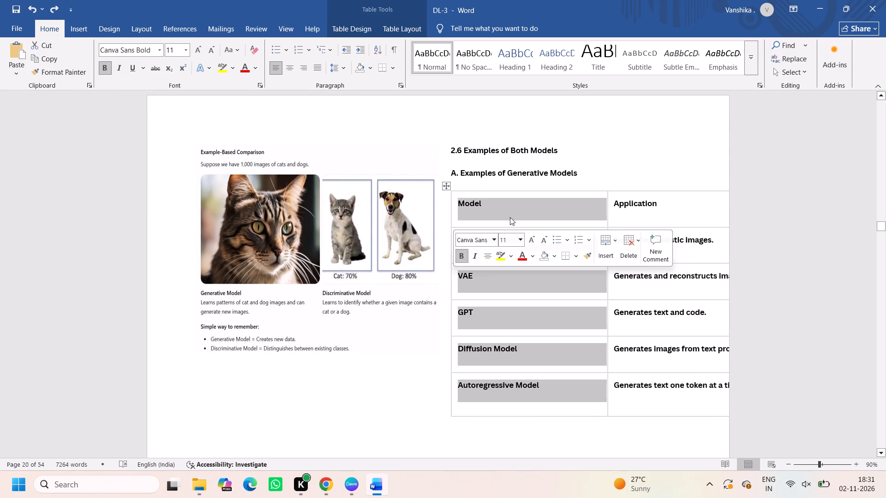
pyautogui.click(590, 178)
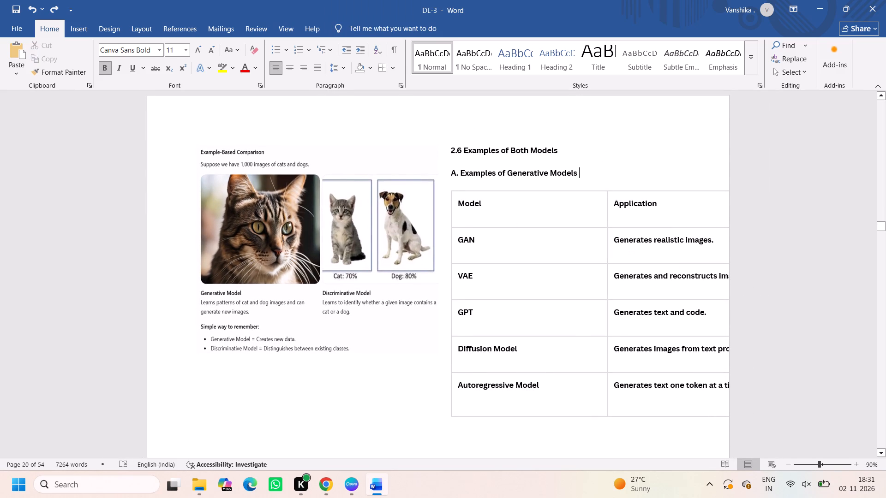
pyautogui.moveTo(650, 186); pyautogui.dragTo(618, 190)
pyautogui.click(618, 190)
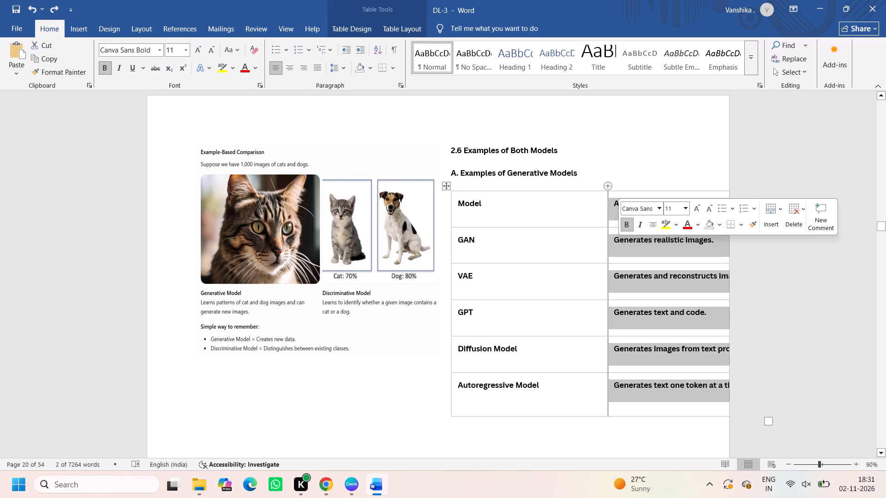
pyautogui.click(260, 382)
# Stretch the Example-Based Comparison picture vertically so it is moderately taller, keeping its width within the column.
pyautogui.click(289, 320)
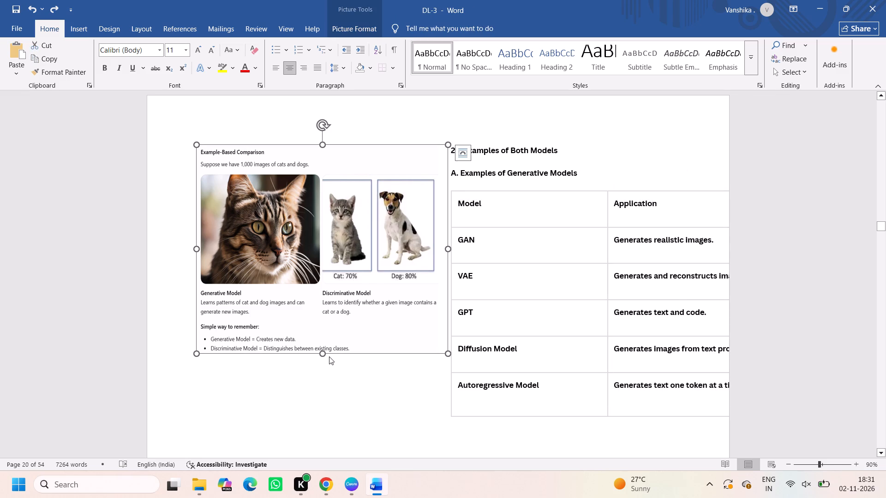
pyautogui.moveTo(323, 353); pyautogui.dragTo(333, 406)
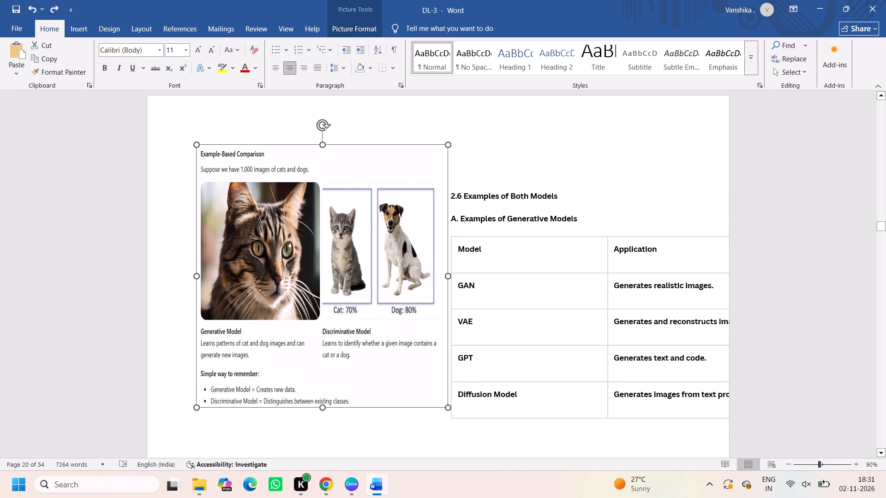
pyautogui.moveTo(333, 406); pyautogui.dragTo(331, 398)
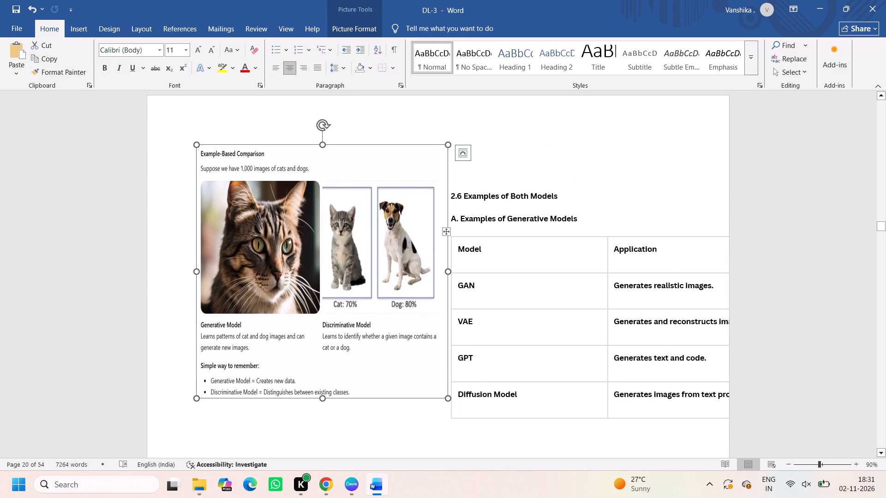
pyautogui.moveTo(194, 270); pyautogui.dragTo(196, 266)
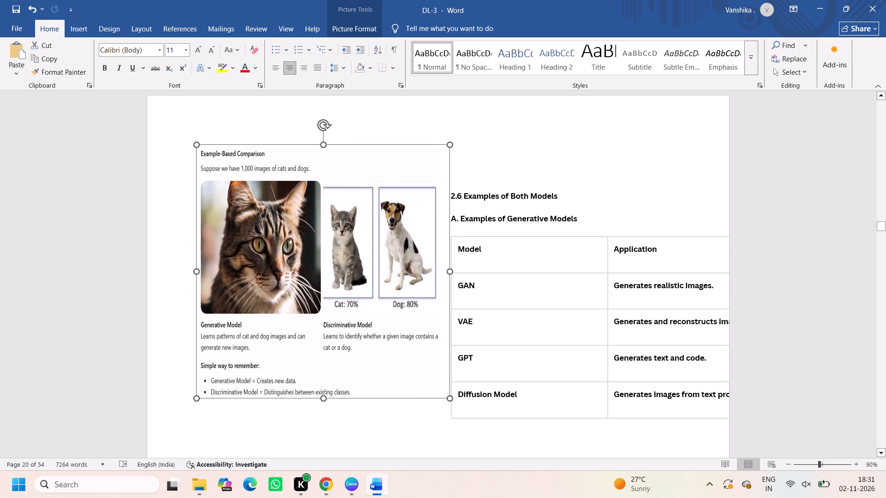
pyautogui.moveTo(196, 266); pyautogui.dragTo(196, 264)
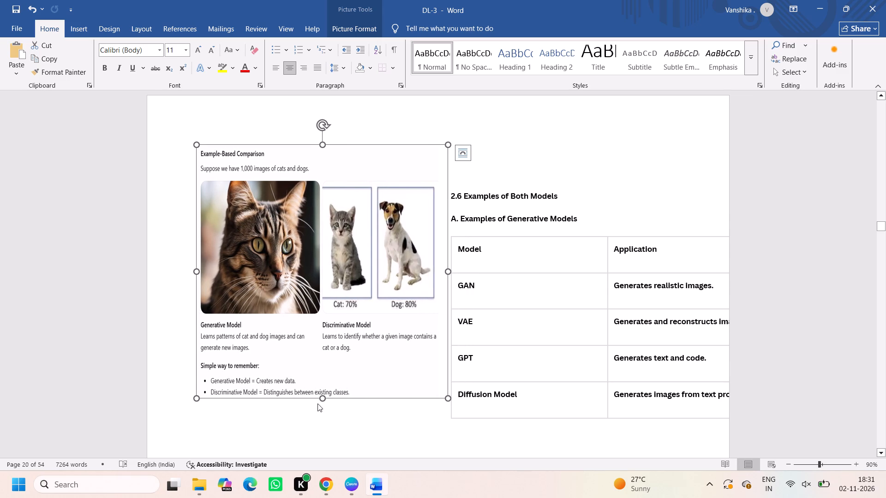
pyautogui.moveTo(322, 398); pyautogui.dragTo(322, 385)
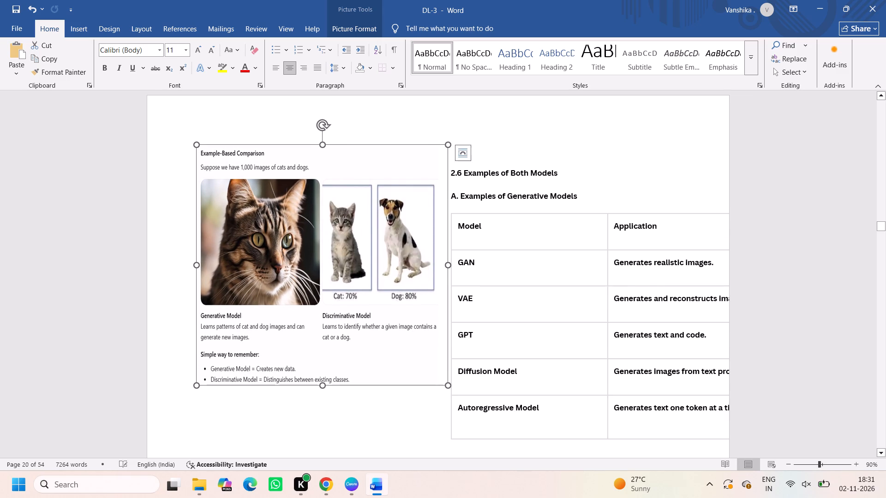
pyautogui.click(359, 411)
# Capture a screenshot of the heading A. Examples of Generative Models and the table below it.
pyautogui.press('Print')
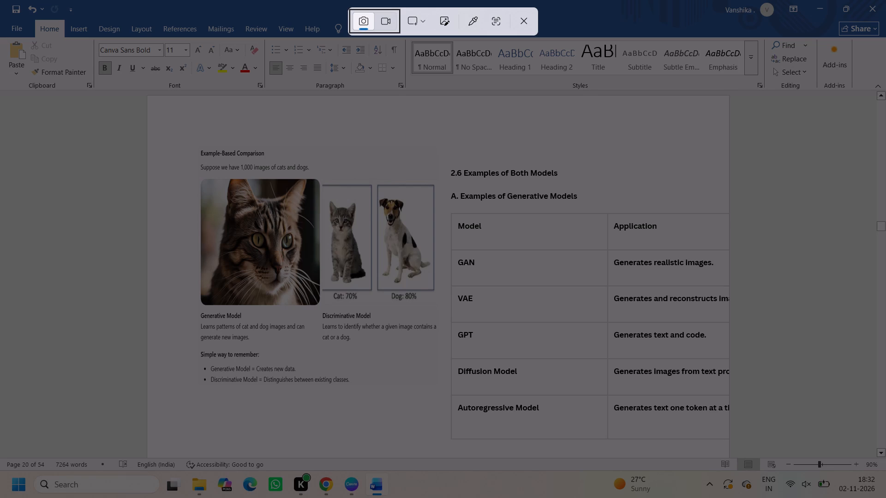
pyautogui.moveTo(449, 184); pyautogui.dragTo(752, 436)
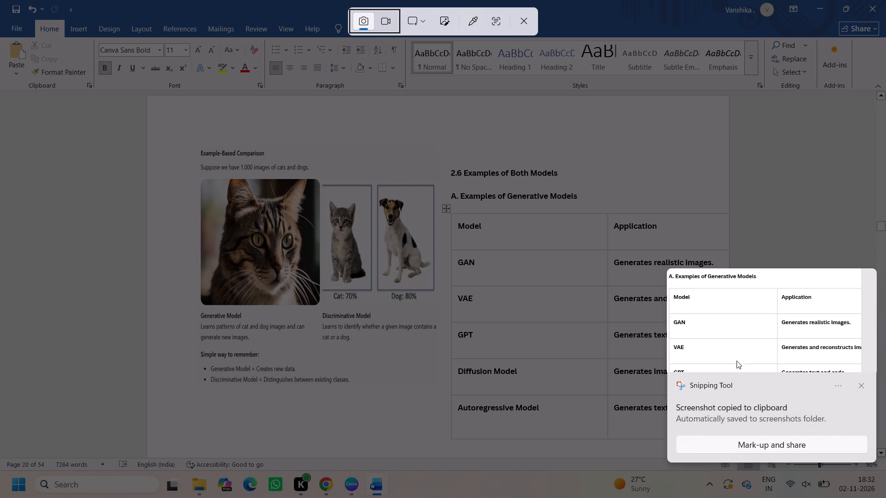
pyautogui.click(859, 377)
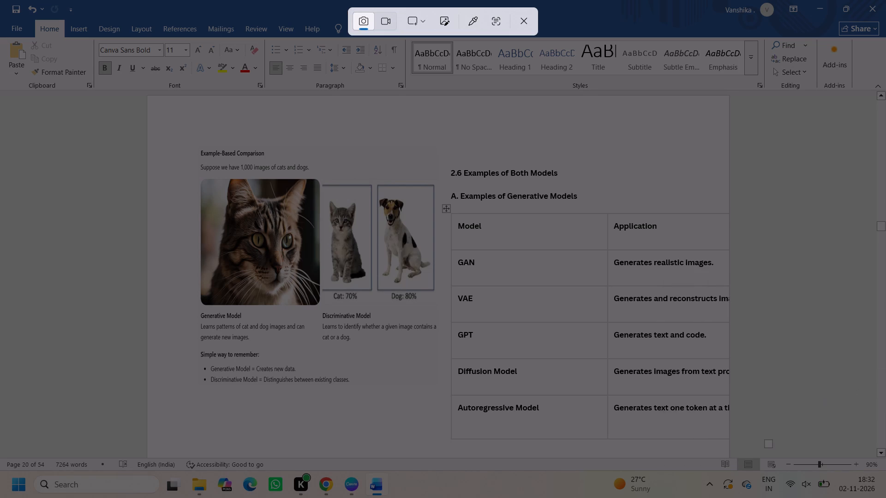
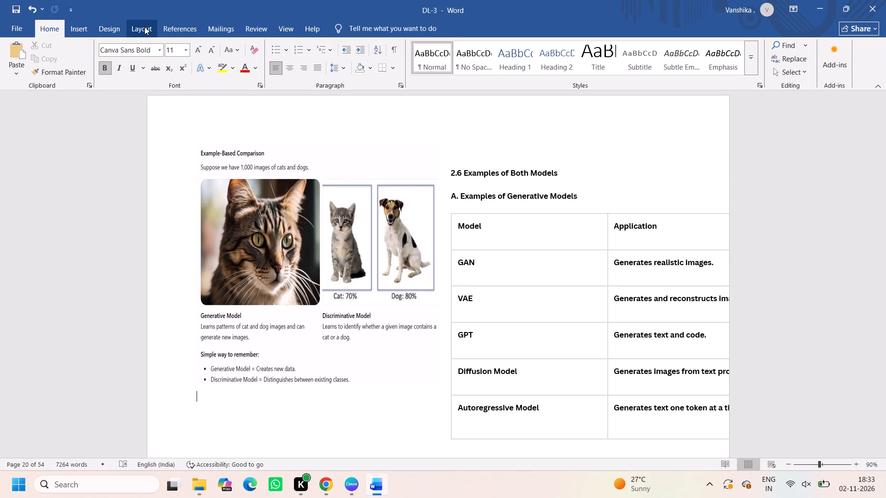
pyautogui.click(144, 28)
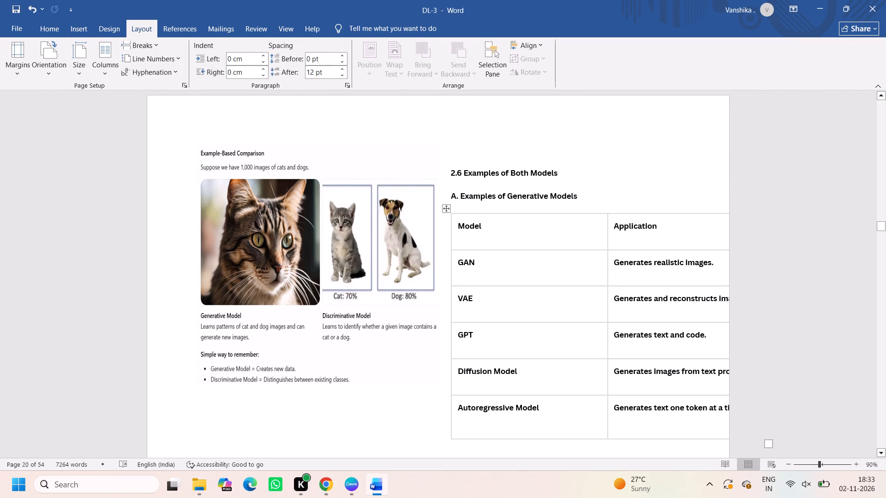
pyautogui.click(353, 482)
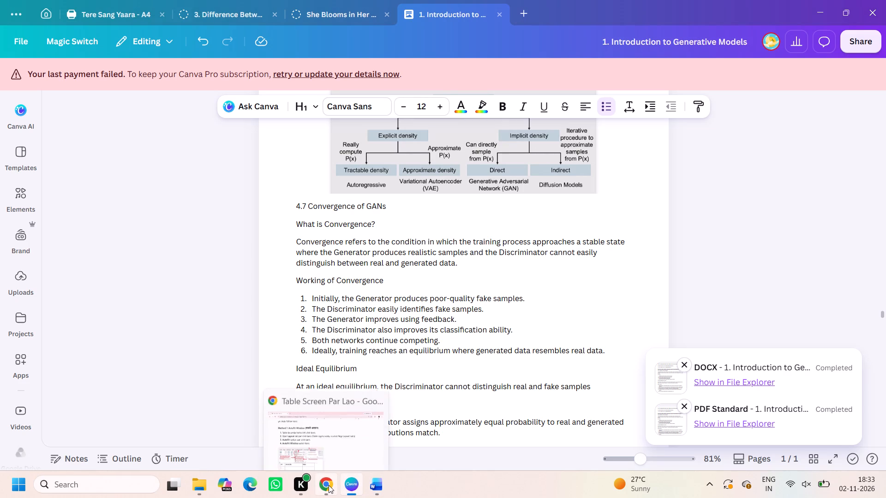
pyautogui.click(381, 485)
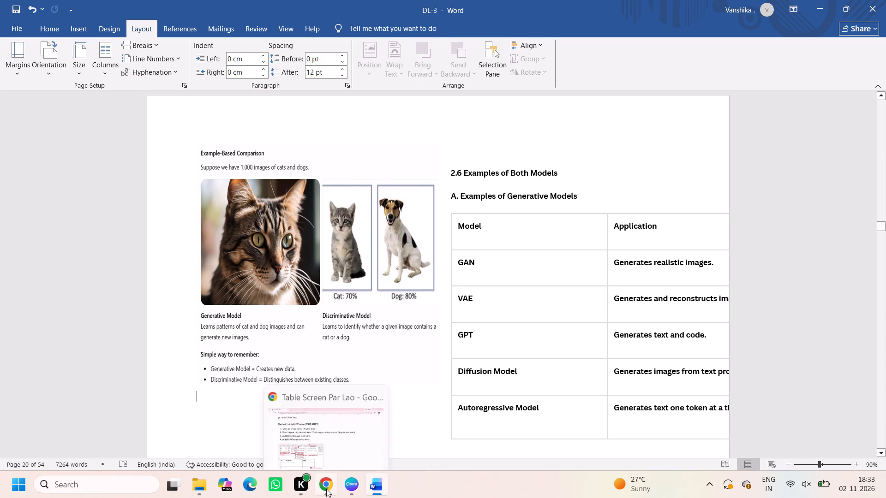
pyautogui.click(326, 488)
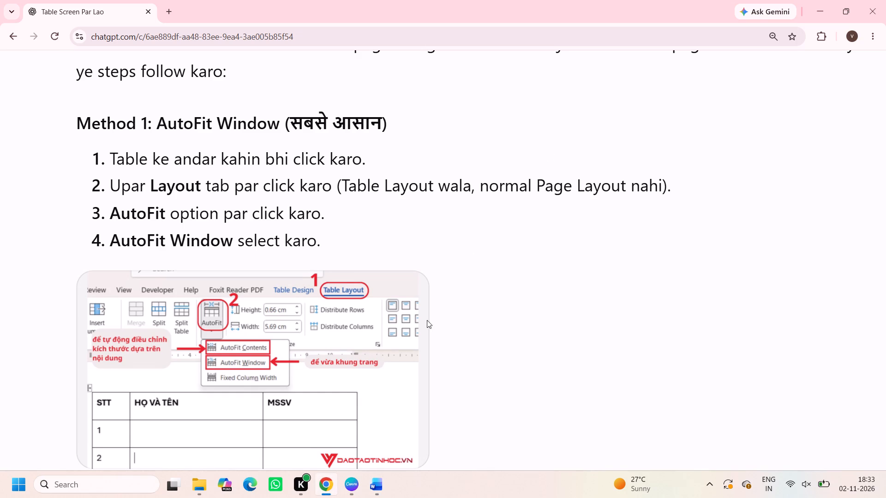
pyautogui.click(379, 483)
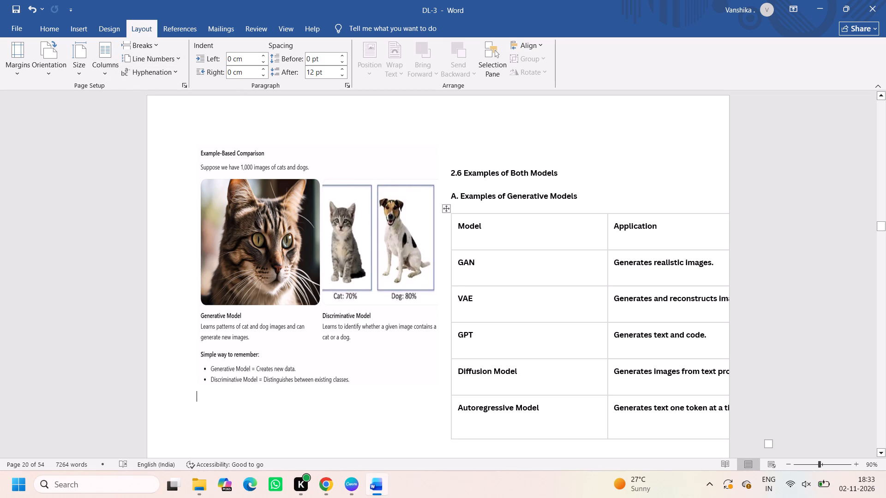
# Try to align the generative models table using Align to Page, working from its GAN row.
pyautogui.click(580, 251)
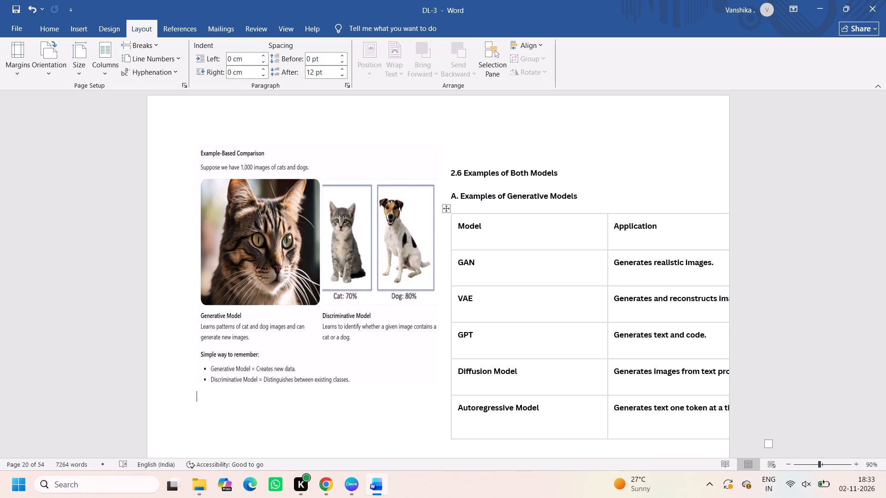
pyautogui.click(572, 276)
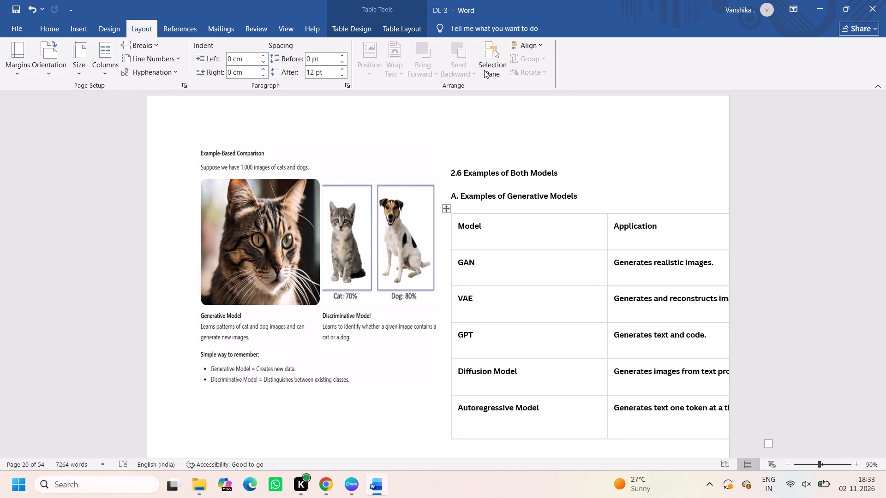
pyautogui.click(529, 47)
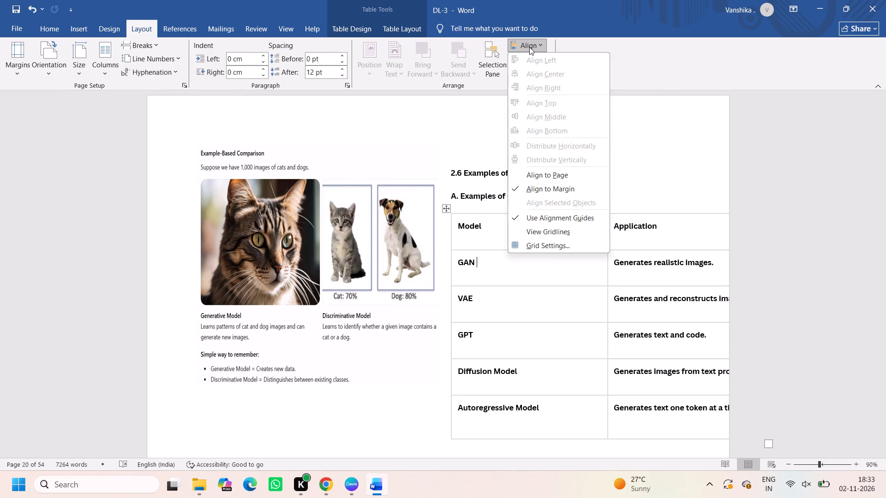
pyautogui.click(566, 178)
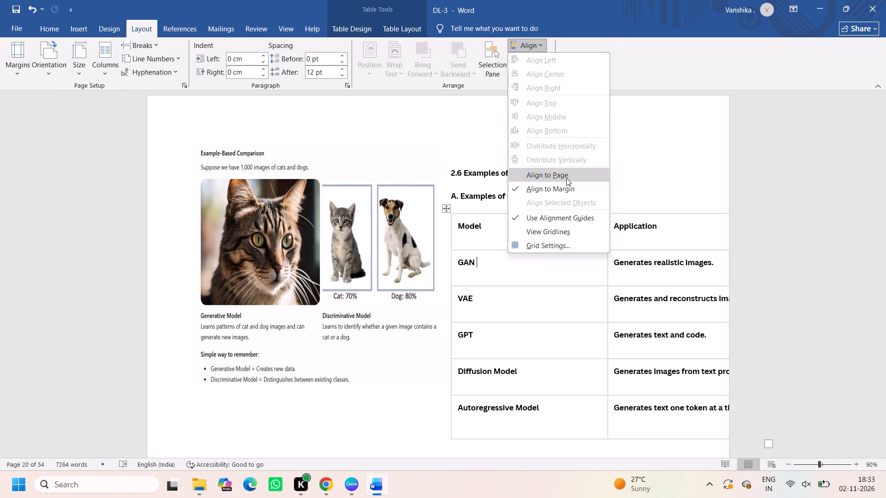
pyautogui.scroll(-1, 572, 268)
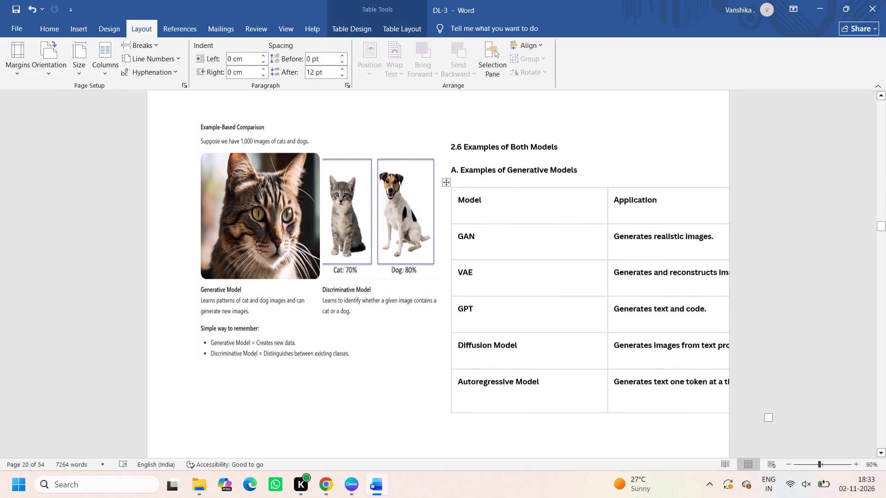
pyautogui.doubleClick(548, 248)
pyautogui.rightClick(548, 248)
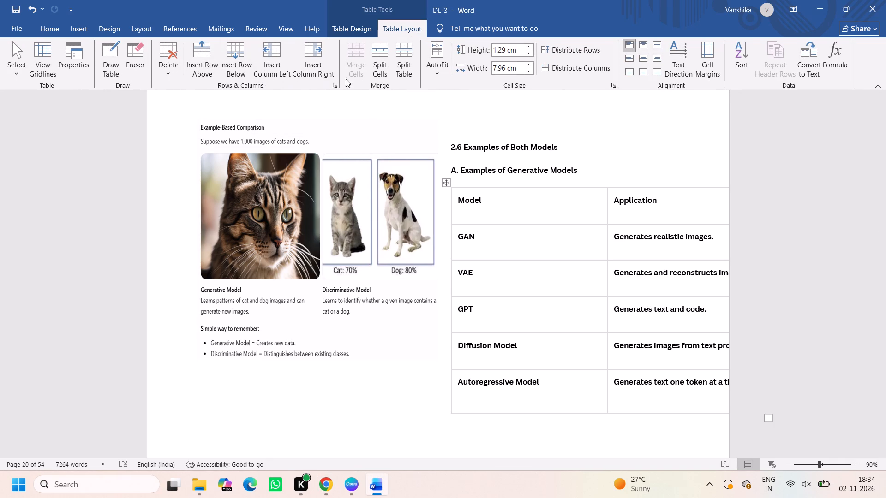
pyautogui.click(442, 75)
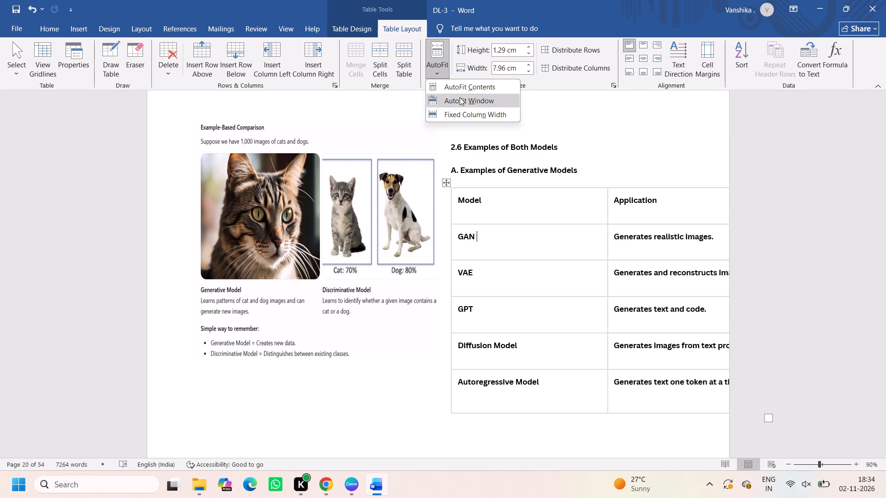
pyautogui.click(470, 85)
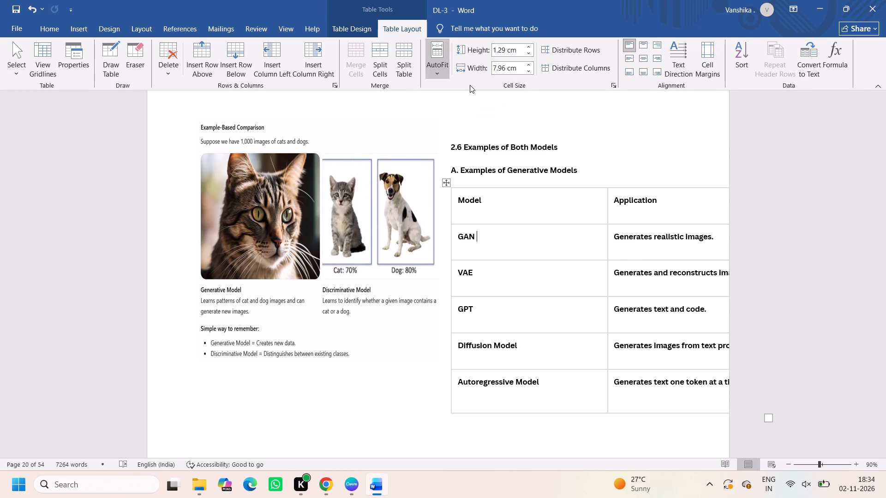
pyautogui.click(642, 158)
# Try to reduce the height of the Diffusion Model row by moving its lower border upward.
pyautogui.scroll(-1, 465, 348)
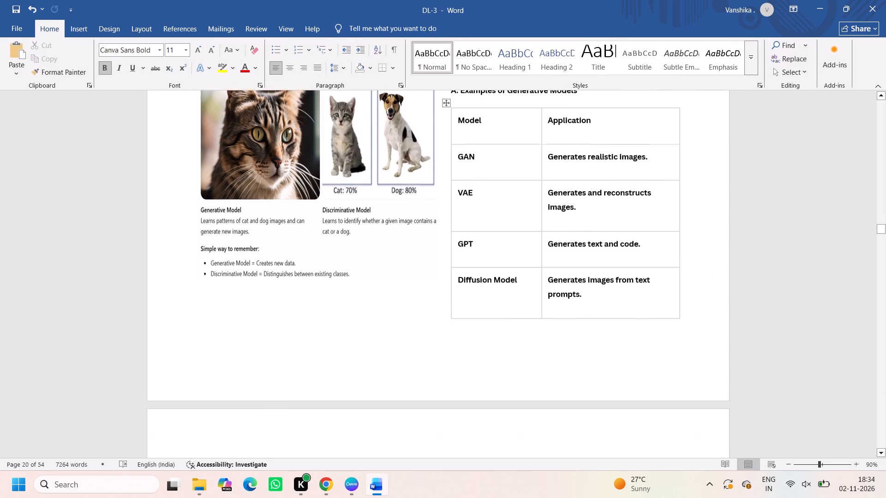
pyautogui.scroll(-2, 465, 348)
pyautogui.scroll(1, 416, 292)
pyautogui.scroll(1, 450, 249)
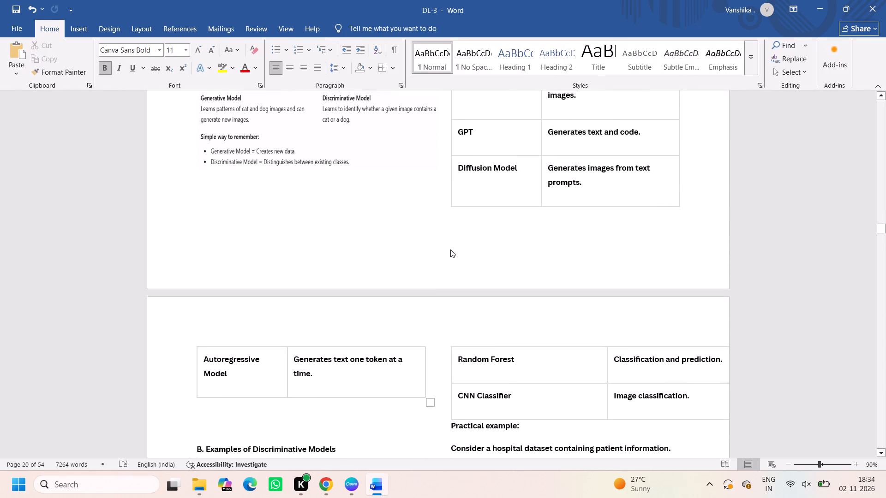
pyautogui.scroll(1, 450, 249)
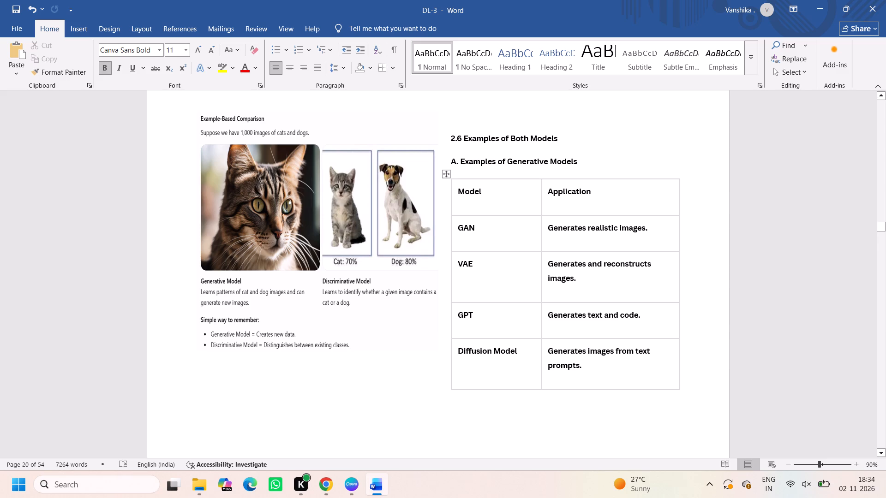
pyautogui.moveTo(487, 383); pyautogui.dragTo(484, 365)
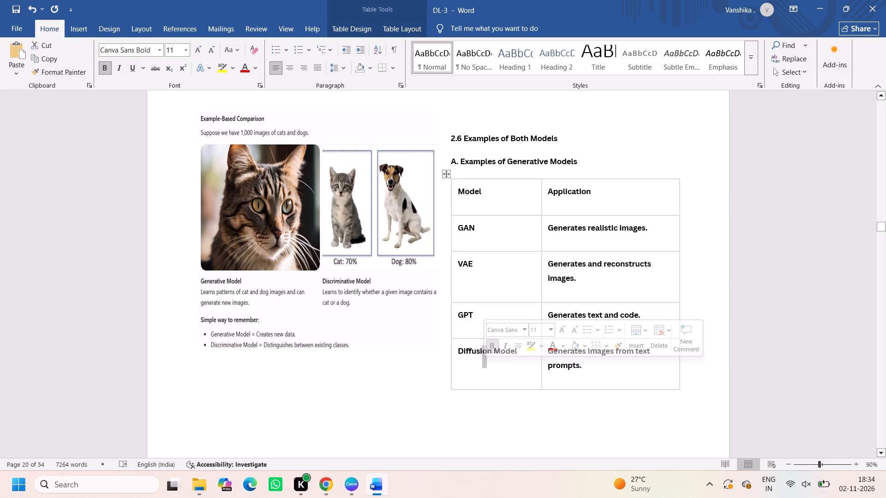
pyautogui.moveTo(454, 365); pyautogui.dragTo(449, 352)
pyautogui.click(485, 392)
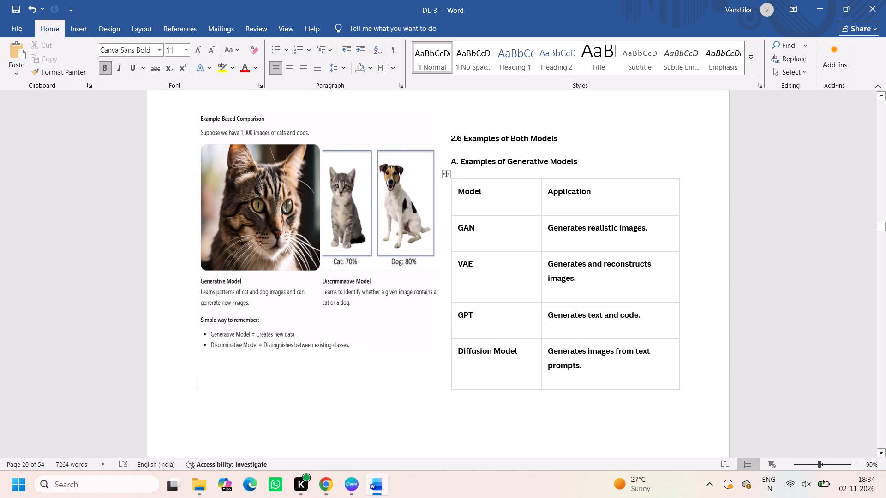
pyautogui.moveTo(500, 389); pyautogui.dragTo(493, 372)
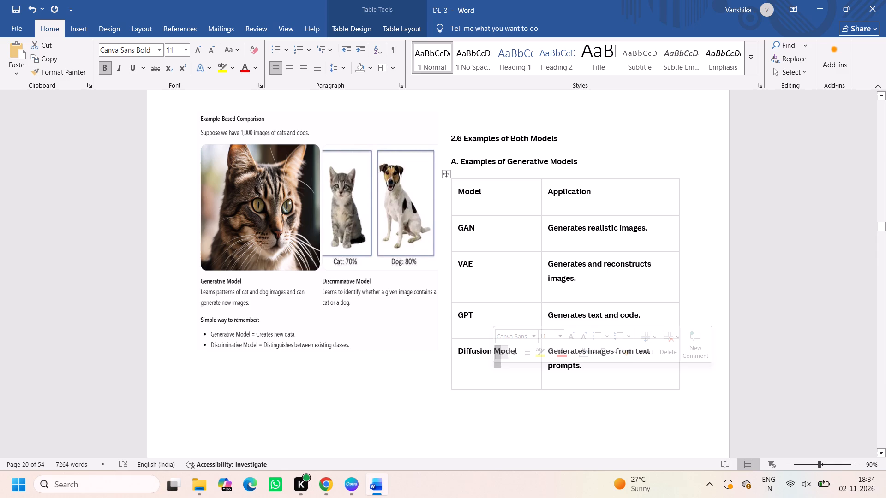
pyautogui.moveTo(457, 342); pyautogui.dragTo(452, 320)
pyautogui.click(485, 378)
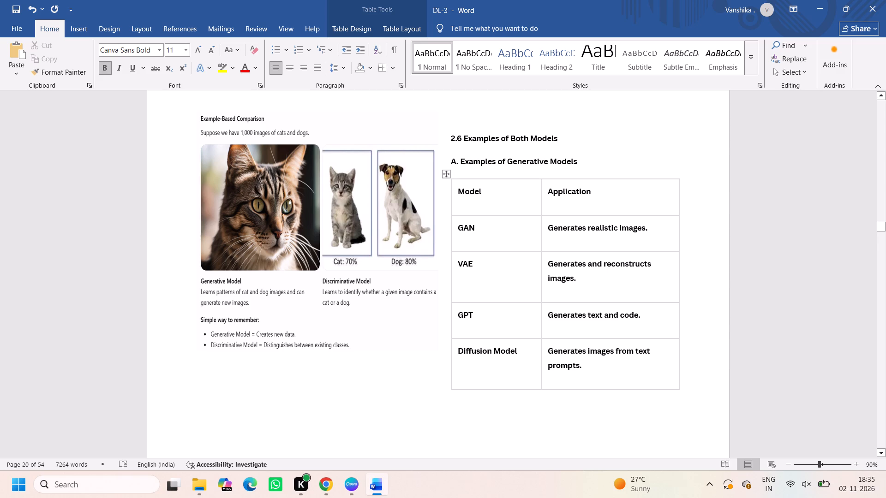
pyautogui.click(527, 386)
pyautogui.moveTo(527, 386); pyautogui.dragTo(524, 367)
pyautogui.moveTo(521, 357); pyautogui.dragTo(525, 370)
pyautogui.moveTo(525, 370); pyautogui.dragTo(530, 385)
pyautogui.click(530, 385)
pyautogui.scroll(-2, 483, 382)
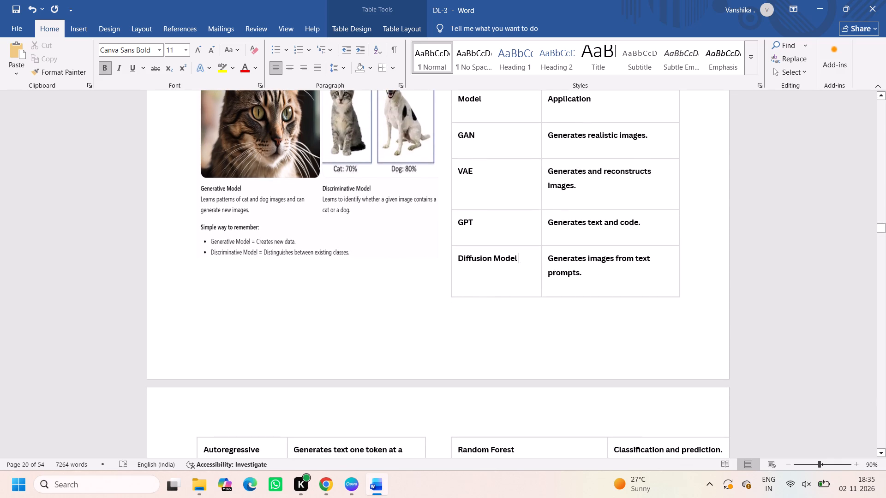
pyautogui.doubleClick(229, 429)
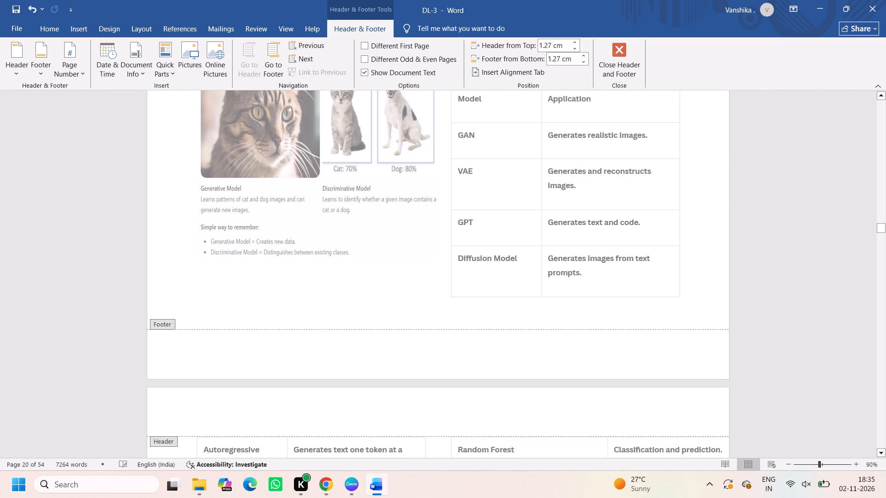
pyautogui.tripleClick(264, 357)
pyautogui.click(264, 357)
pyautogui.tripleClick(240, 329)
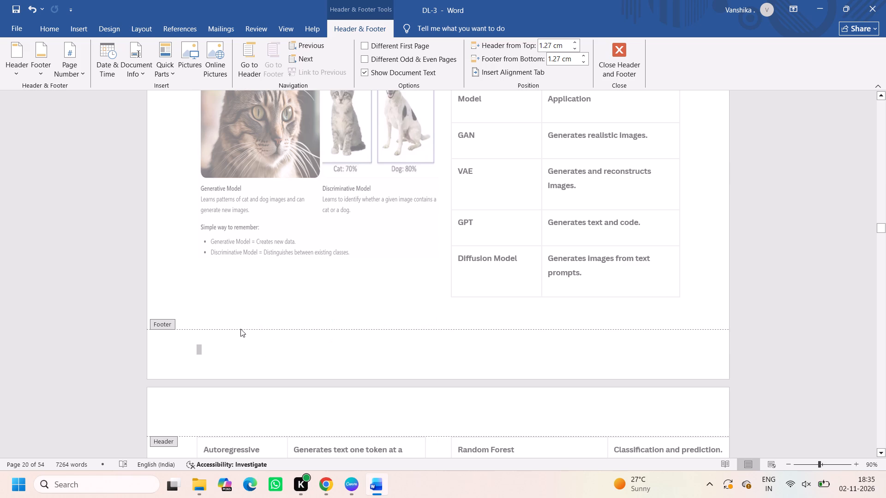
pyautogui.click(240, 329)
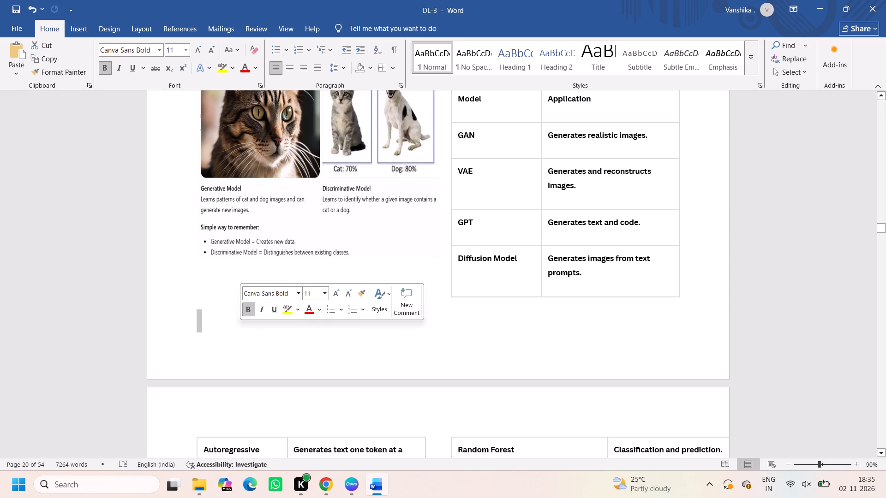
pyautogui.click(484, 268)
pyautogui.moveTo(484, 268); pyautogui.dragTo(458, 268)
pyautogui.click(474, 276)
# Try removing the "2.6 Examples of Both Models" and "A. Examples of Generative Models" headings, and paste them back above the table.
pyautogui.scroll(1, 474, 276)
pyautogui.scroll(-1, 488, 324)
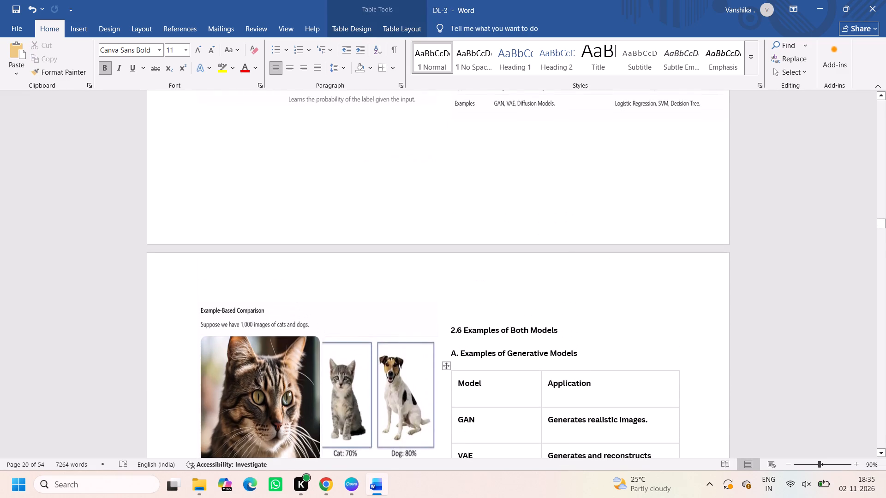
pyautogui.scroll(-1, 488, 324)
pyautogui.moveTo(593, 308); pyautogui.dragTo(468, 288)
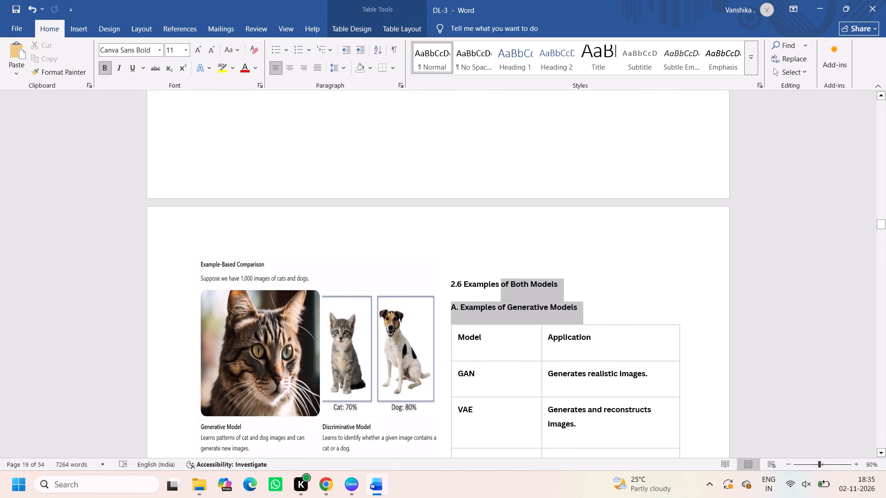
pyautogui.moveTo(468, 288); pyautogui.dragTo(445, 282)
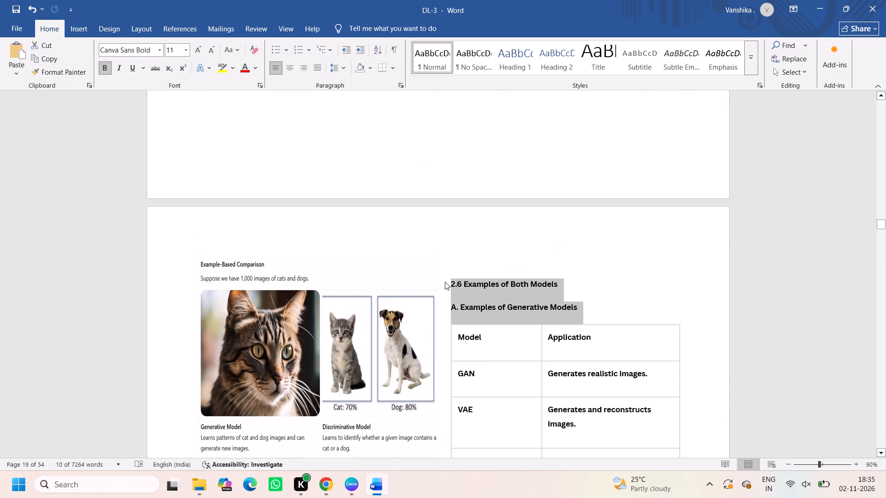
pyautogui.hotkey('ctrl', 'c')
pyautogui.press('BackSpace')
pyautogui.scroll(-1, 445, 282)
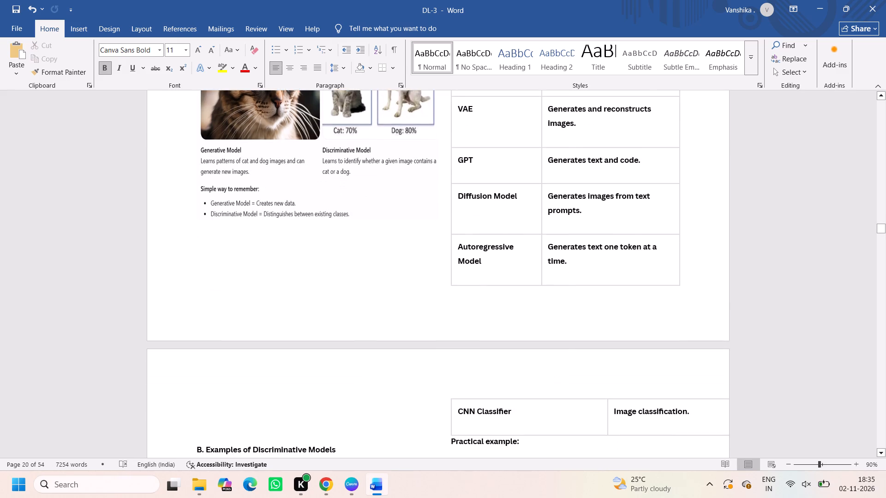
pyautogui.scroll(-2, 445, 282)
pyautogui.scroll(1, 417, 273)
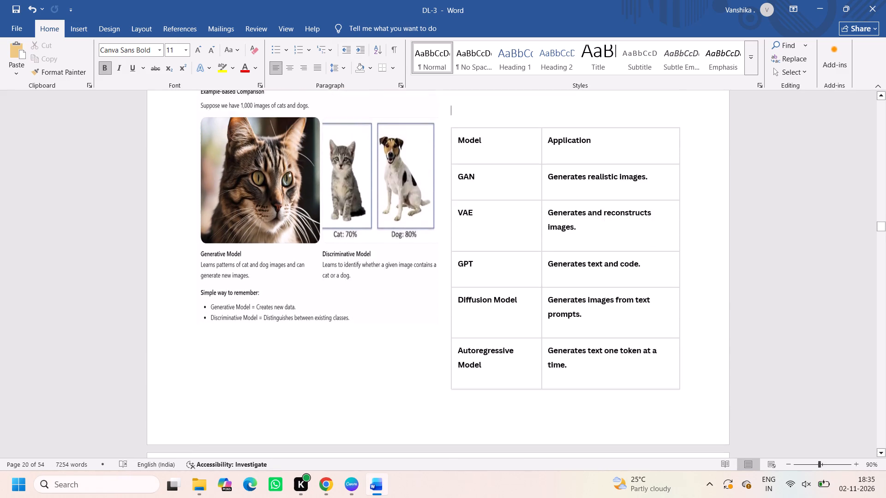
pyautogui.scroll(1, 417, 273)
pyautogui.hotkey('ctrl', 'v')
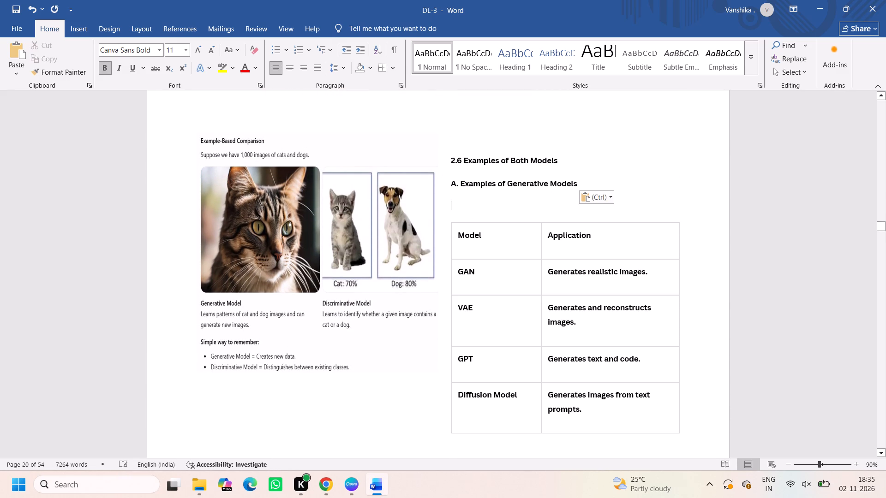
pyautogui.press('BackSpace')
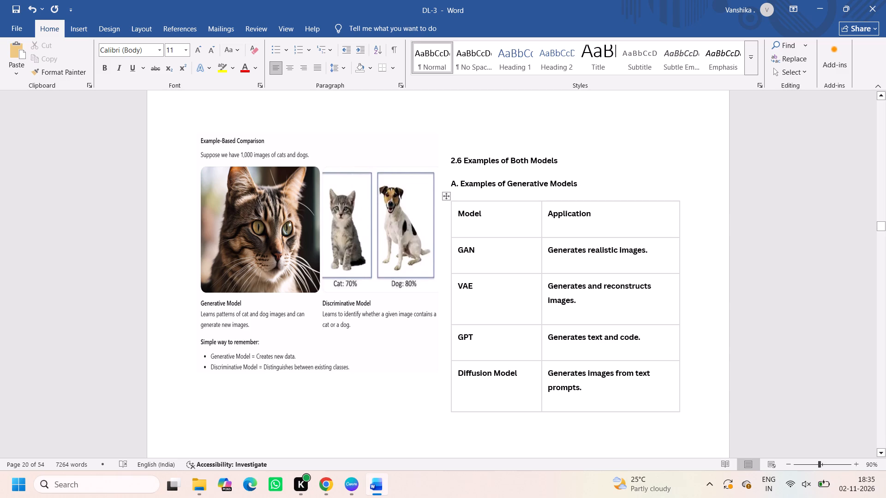
# Delete the "2.6 Examples of Both Models" heading above the generative models section.
pyautogui.tripleClick(477, 163)
pyautogui.click(477, 163)
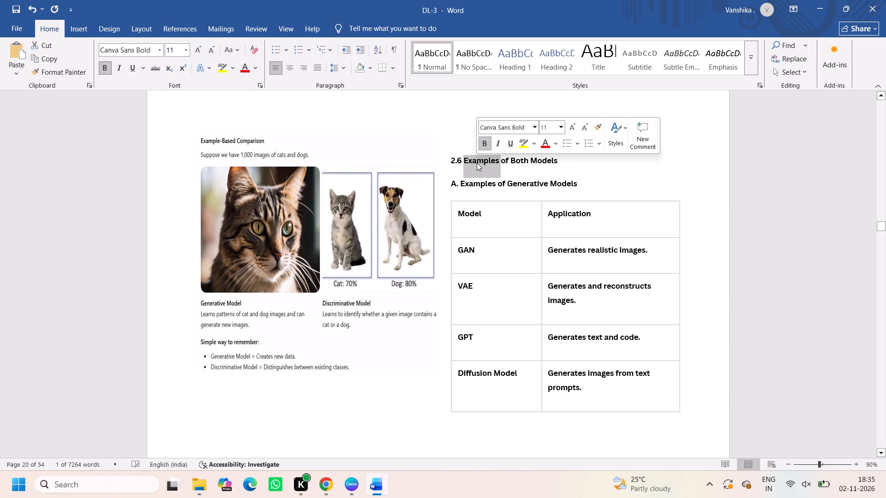
pyautogui.tripleClick(477, 163)
pyautogui.press('BackSpace')
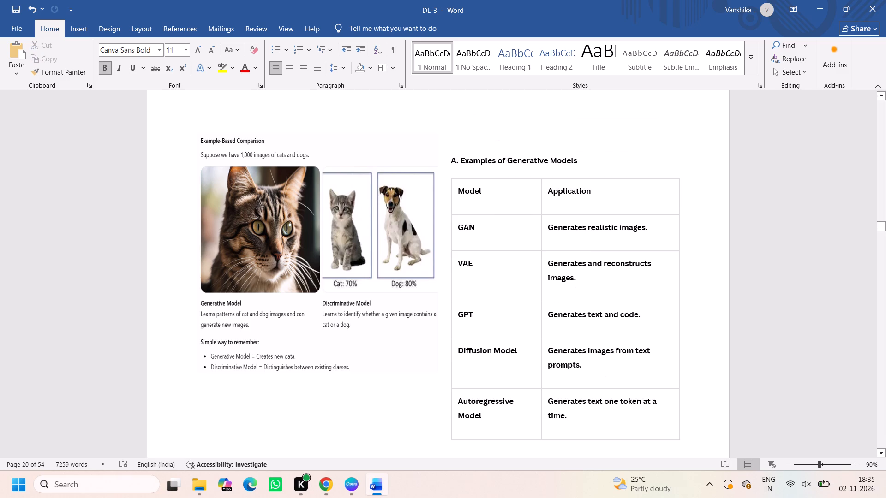
# Remove the blank lines above the "B. Examples of Discriminative Models" heading so it starts at the top of its column.
pyautogui.scroll(-4, 542, 249)
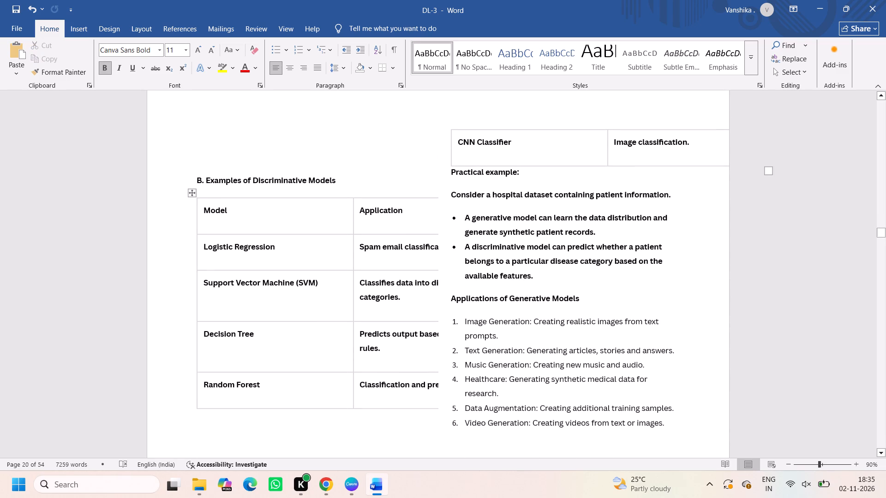
pyautogui.click(193, 176)
pyautogui.press('BackSpace')
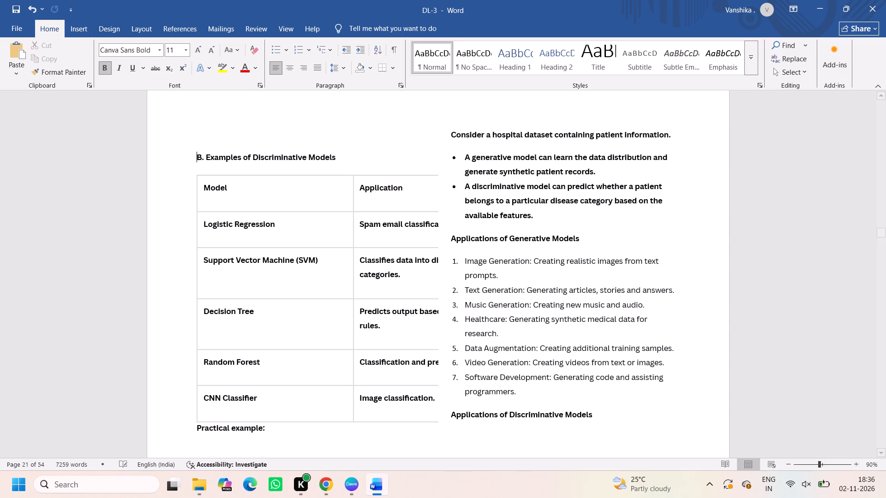
pyautogui.press('BackSpace')
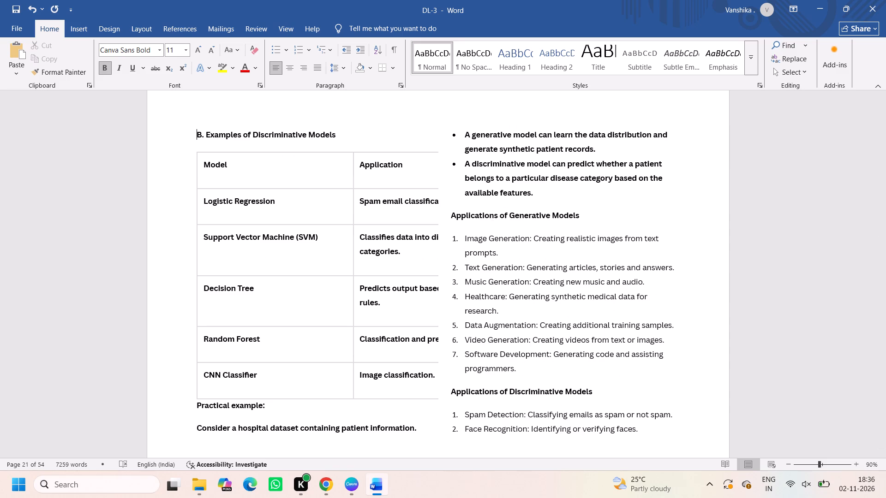
# Apply AutoFit Contents to the discriminative models table so it fits within its column.
pyautogui.click(244, 273)
pyautogui.rightClick(244, 273)
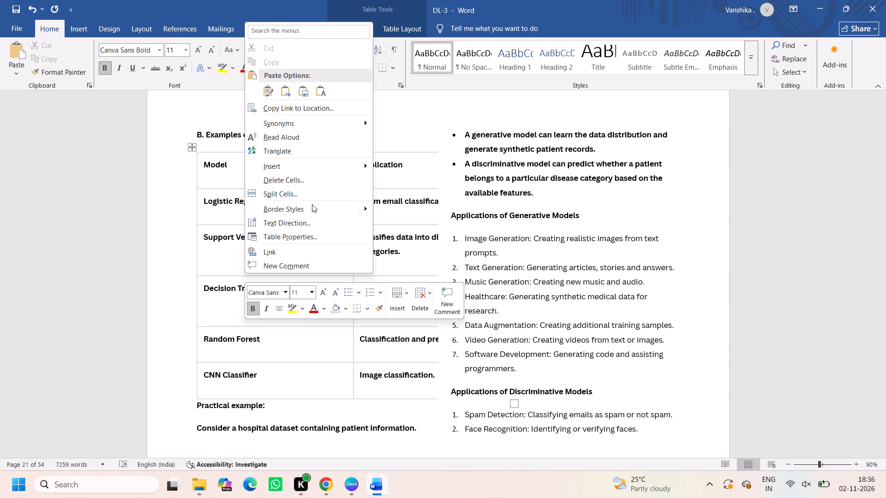
pyautogui.click(412, 166)
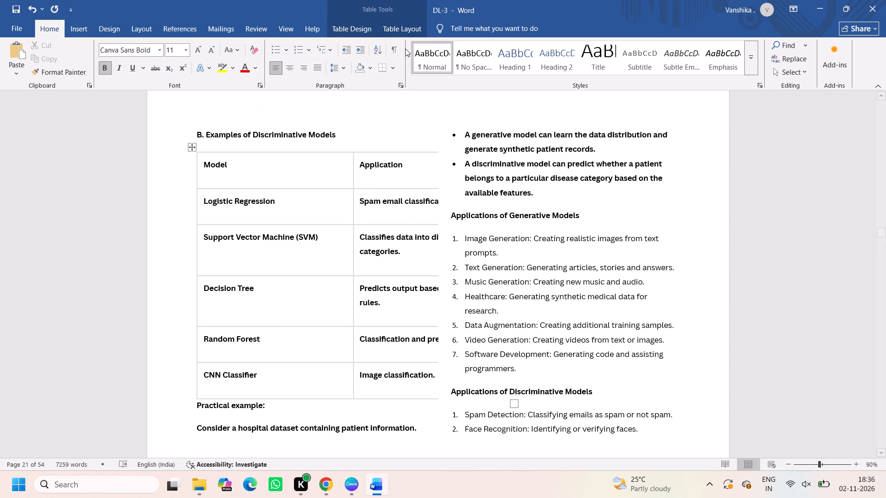
pyautogui.click(400, 28)
pyautogui.click(435, 71)
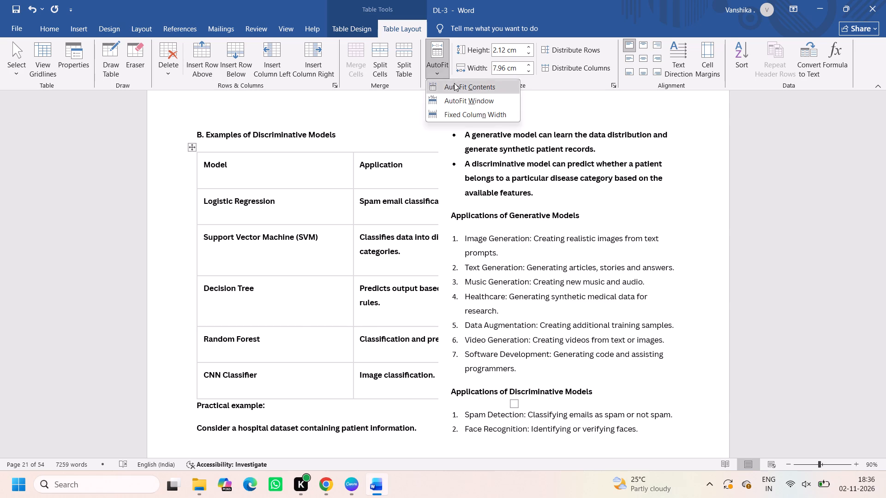
pyautogui.click(453, 84)
pyautogui.click(450, 168)
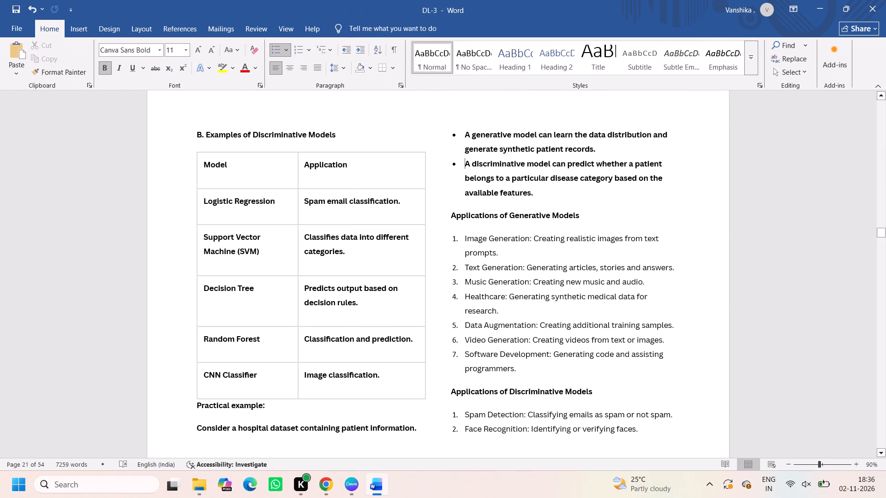
pyautogui.click(329, 490)
pyautogui.scroll(-1, 245, 122)
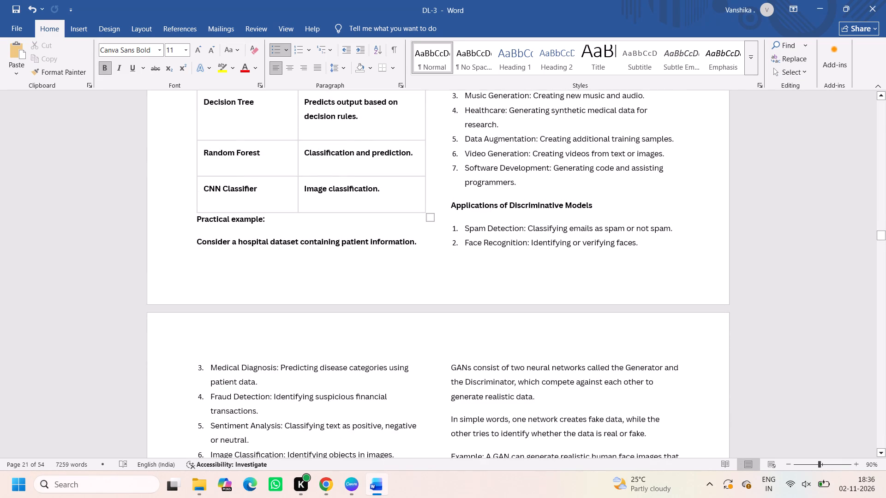
pyautogui.scroll(1, 381, 218)
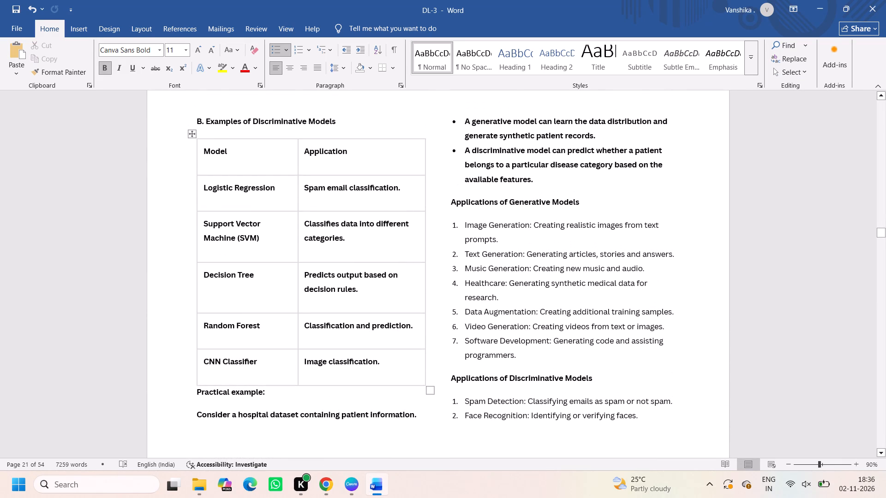
pyautogui.click(194, 394)
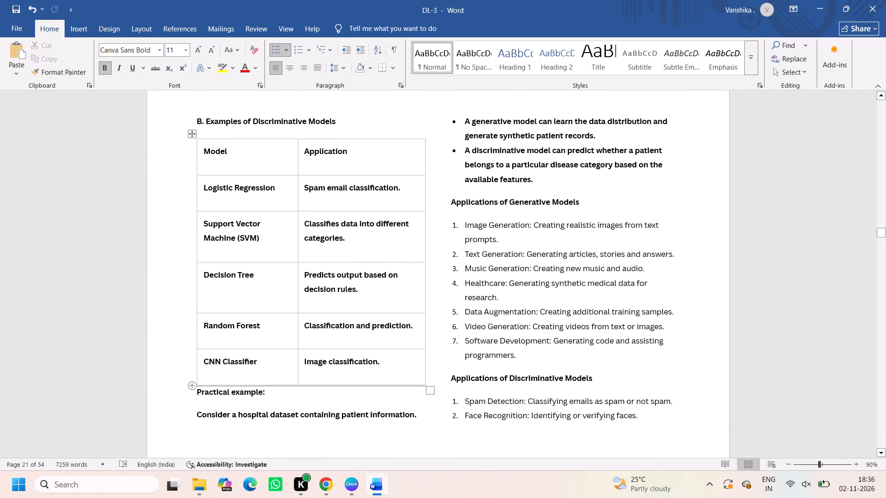
pyautogui.press('Return')
pyautogui.press('\\')
pyautogui.press('Return')
pyautogui.press('BackSpace')
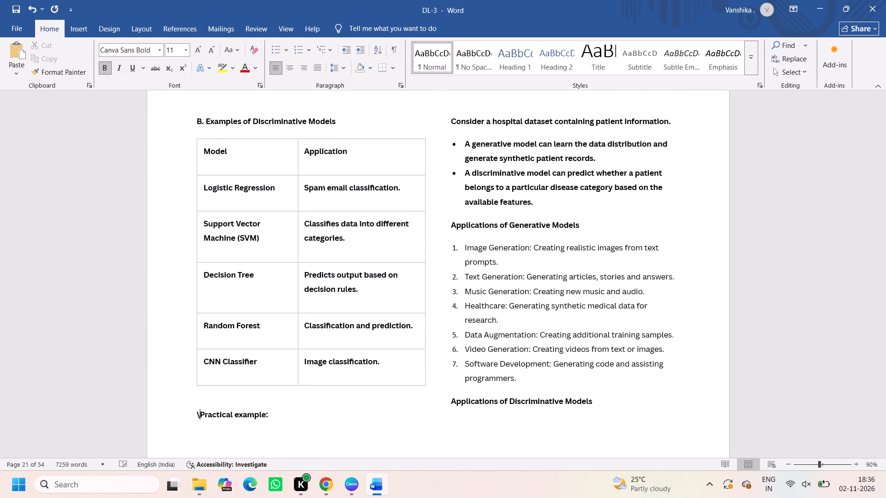
pyautogui.press('BackSpace')
pyautogui.press('\\')
pyautogui.press('Return')
pyautogui.press('BackSpace')
pyautogui.press('Return')
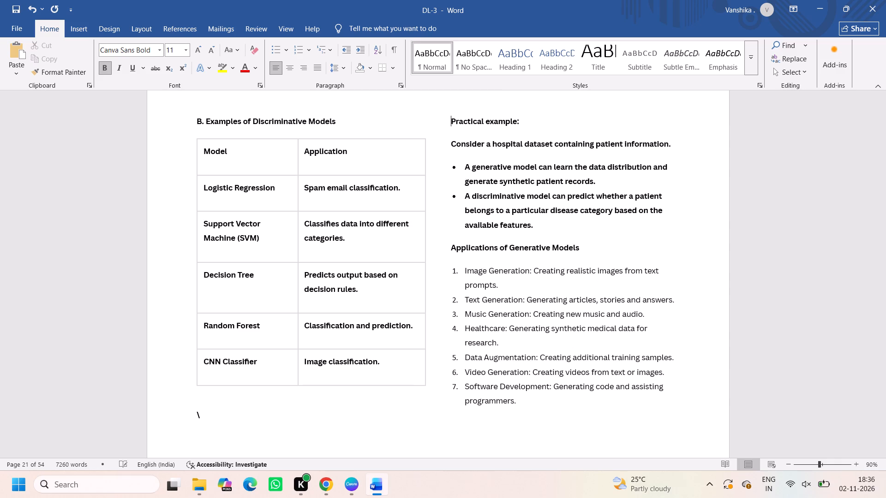
pyautogui.press('BackSpace')
pyautogui.press('BackSpace')
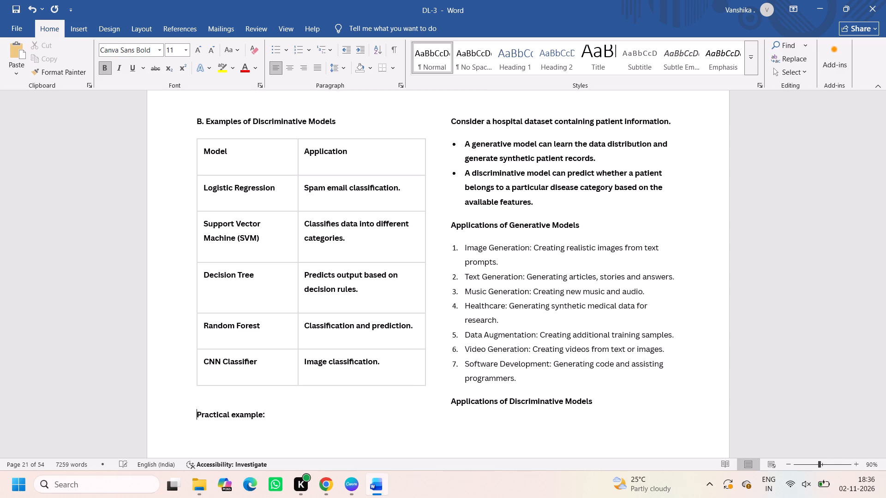
pyautogui.press('Return')
# Insert a blank line before the "3.2 Basic Architecture of GANs" heading to push it onto the next page.
pyautogui.scroll(1, 395, 263)
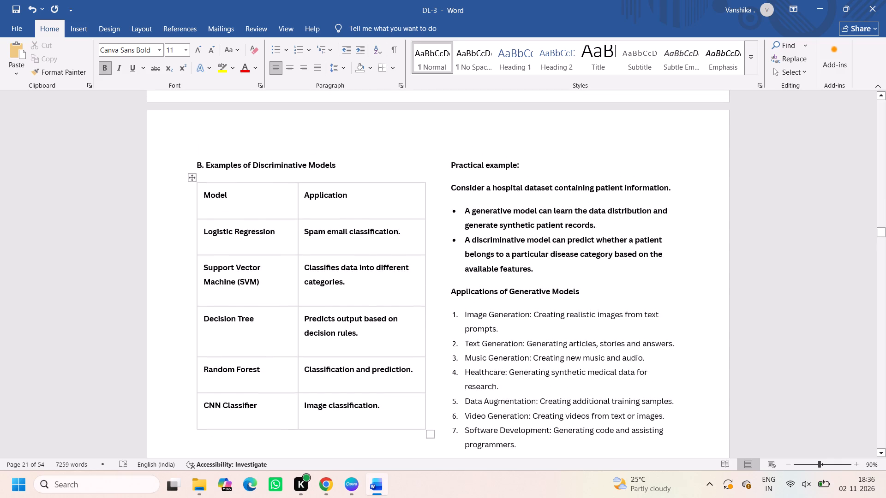
pyautogui.scroll(-3, 513, 310)
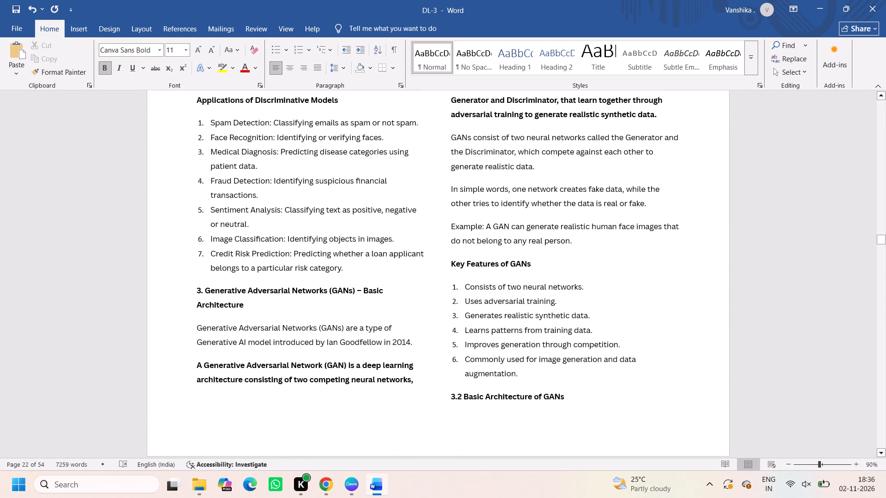
pyautogui.scroll(2, 442, 354)
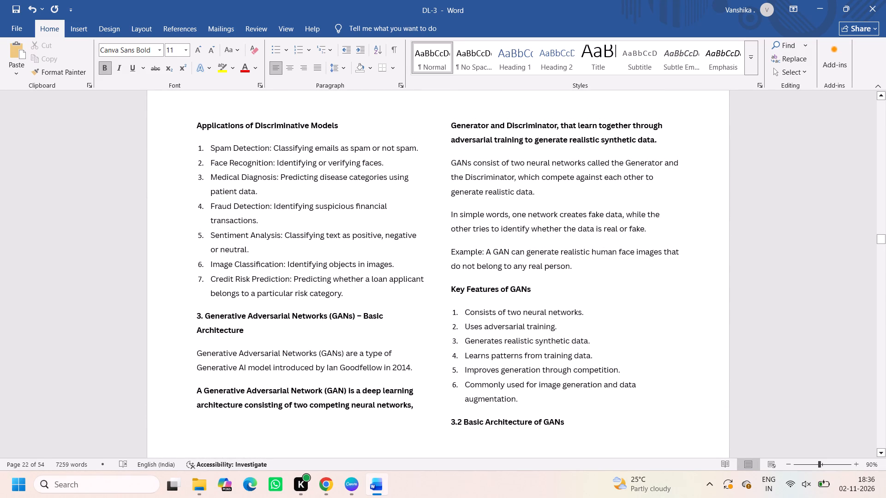
pyautogui.click(450, 419)
pyautogui.press('Return')
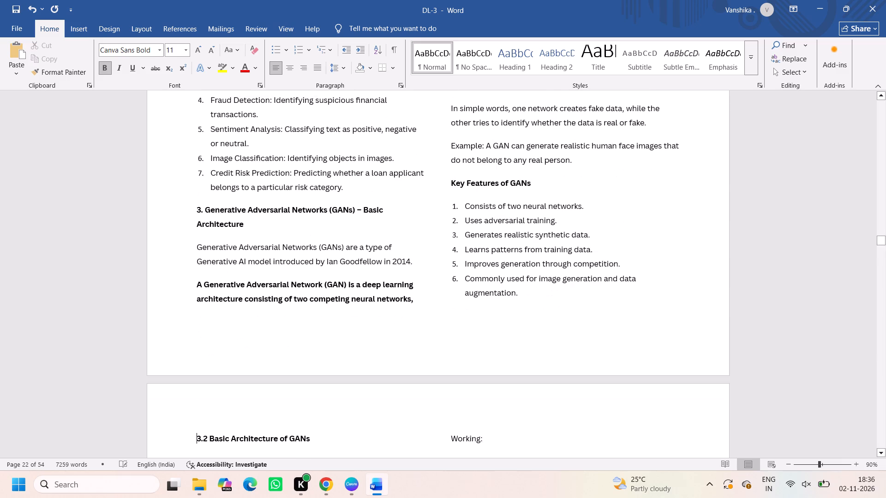
# Reduce the height of the GAN Architecture diagram in section 3.2 by moving its bottom edge up.
pyautogui.scroll(-1, 450, 419)
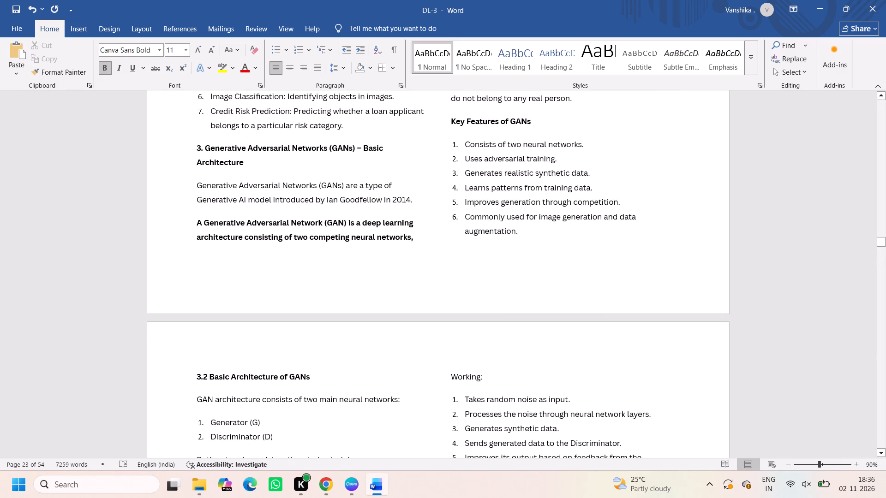
pyautogui.scroll(-2, 352, 389)
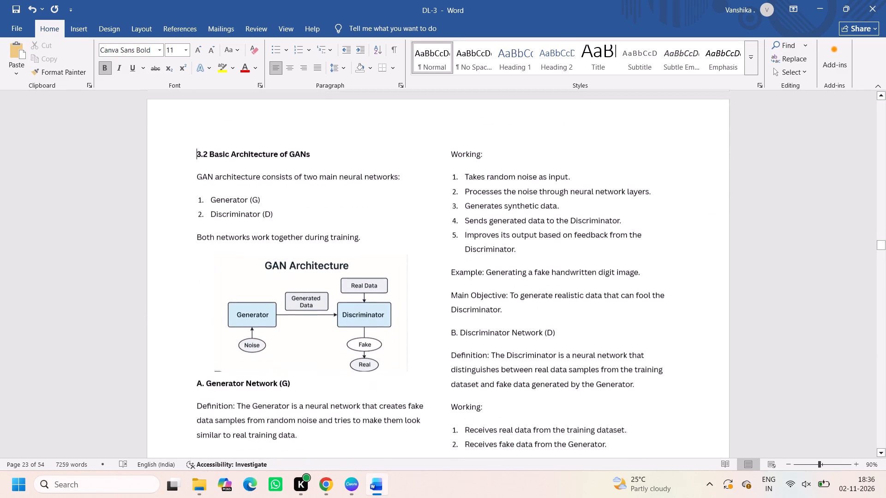
pyautogui.click(357, 339)
pyautogui.moveTo(312, 360); pyautogui.dragTo(317, 344)
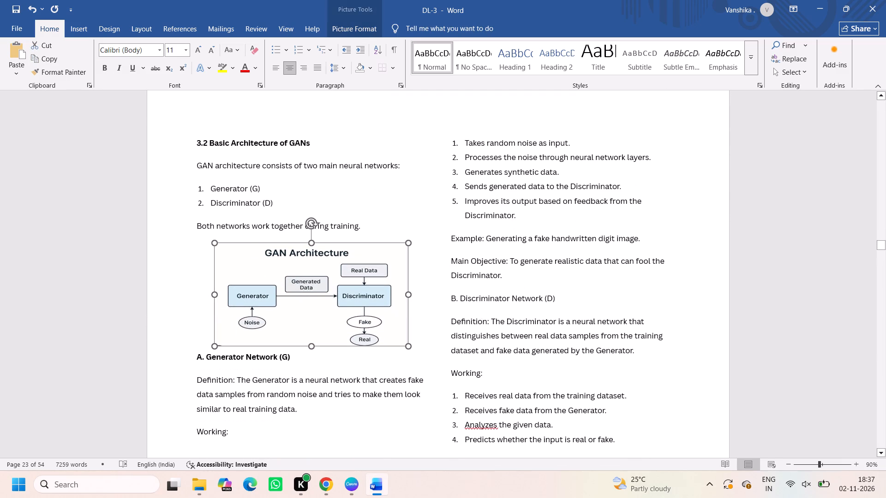
# Make the GAN Architecture diagram in section 3.2 slightly shorter and narrower.
pyautogui.moveTo(317, 344); pyautogui.dragTo(317, 342)
pyautogui.scroll(-1, 353, 389)
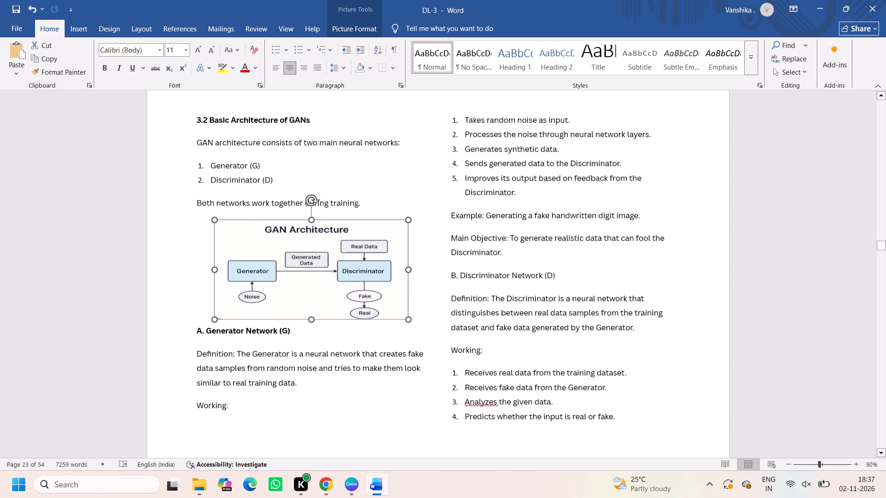
pyautogui.scroll(-1, 353, 389)
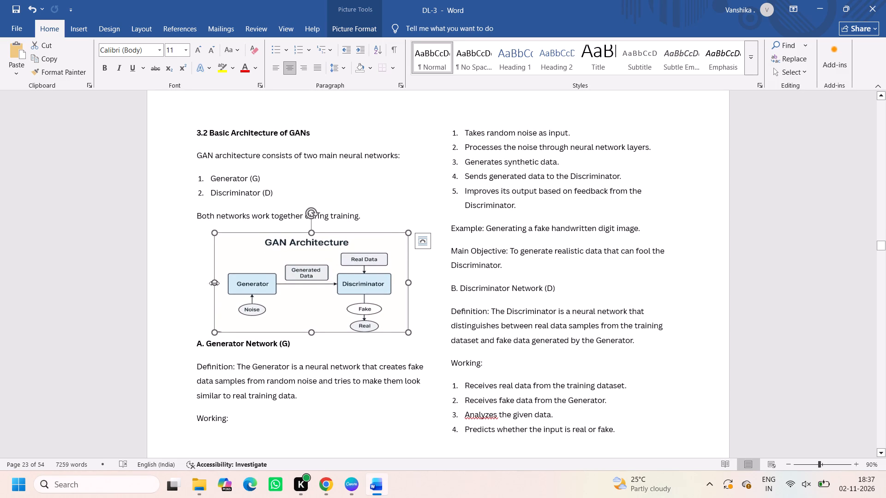
pyautogui.moveTo(214, 284); pyautogui.dragTo(232, 282)
pyautogui.click(287, 374)
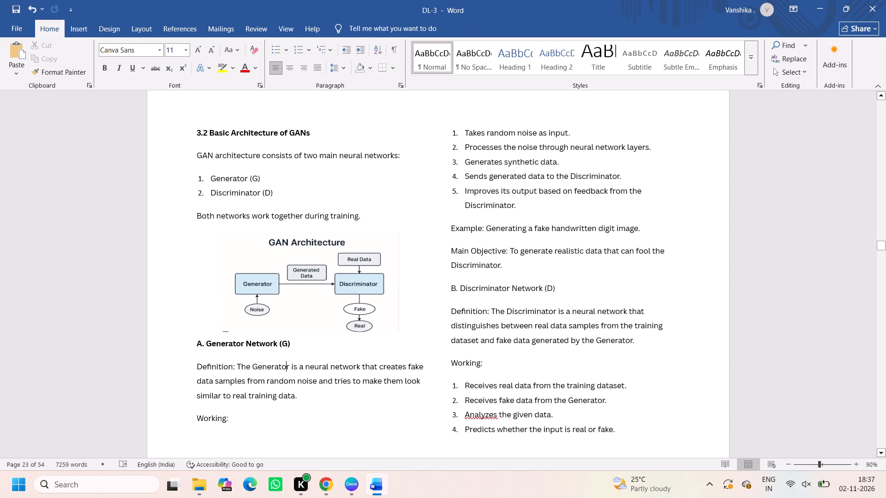
# Insert a blank line before "Working:" under "A. Generator Network (G)" to push it into the next column with its list.
pyautogui.click(203, 415)
pyautogui.press('Left')
pyautogui.press('Return')
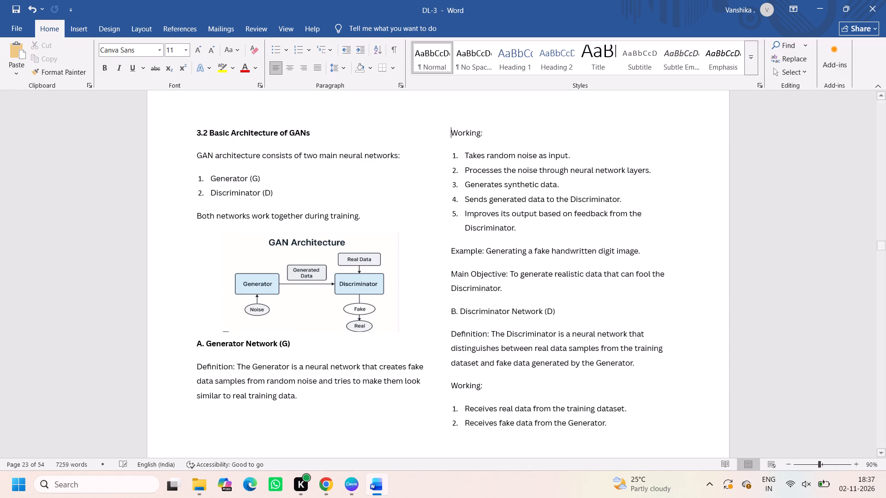
# Make the "B. Discriminator Network (D)" heading bold.
pyautogui.scroll(-1, 446, 367)
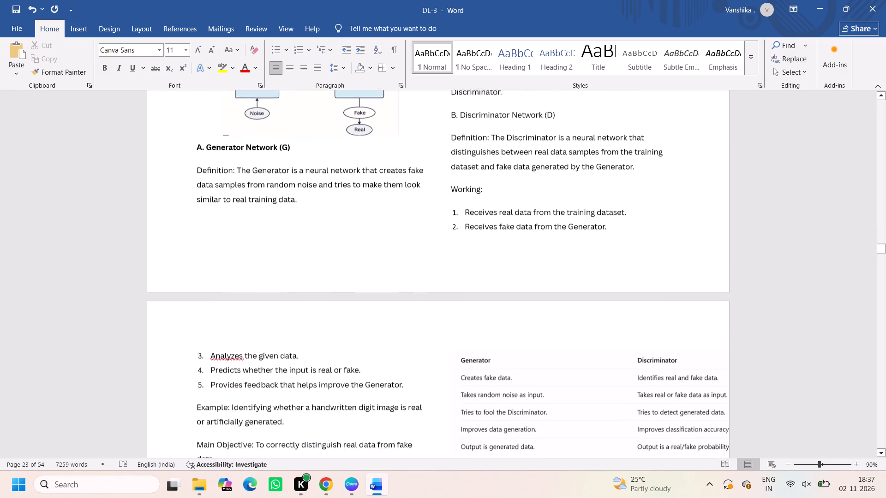
pyautogui.scroll(-1, 446, 367)
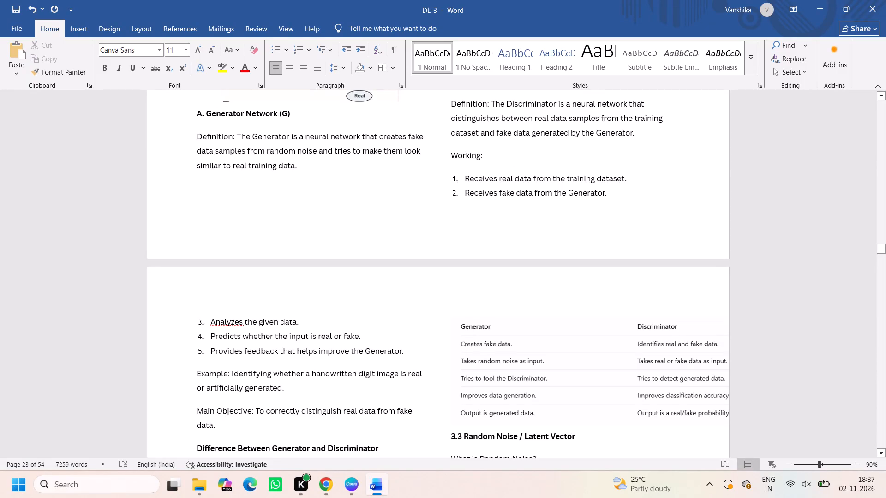
pyautogui.scroll(1, 586, 293)
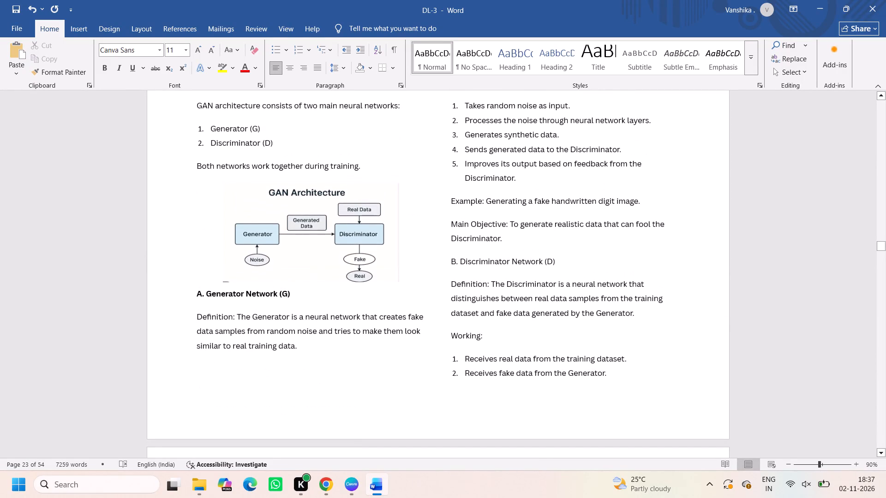
pyautogui.tripleClick(491, 261)
pyautogui.click(491, 261)
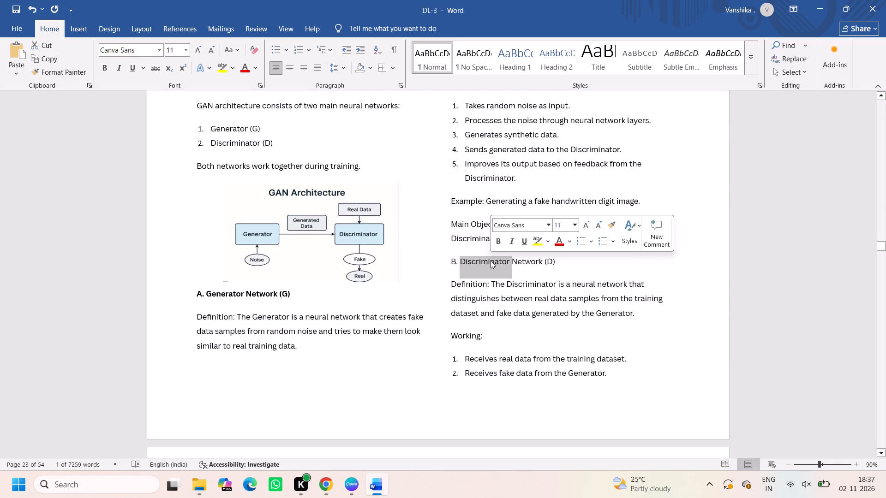
pyautogui.tripleClick(491, 261)
pyautogui.hotkey('ctrl', 'b')
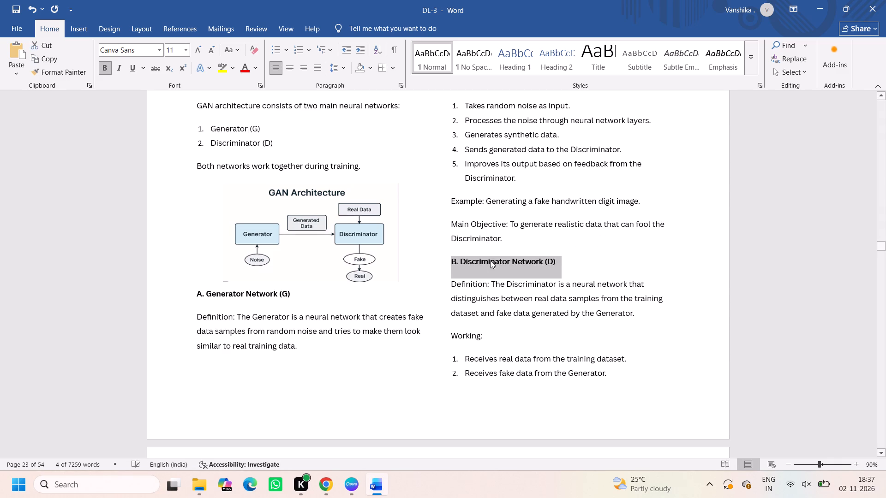
pyautogui.click(511, 284)
# Narrow the table image under "Difference Between Generator and Discriminator" so that both of its columns fit the text column.
pyautogui.scroll(1, 511, 284)
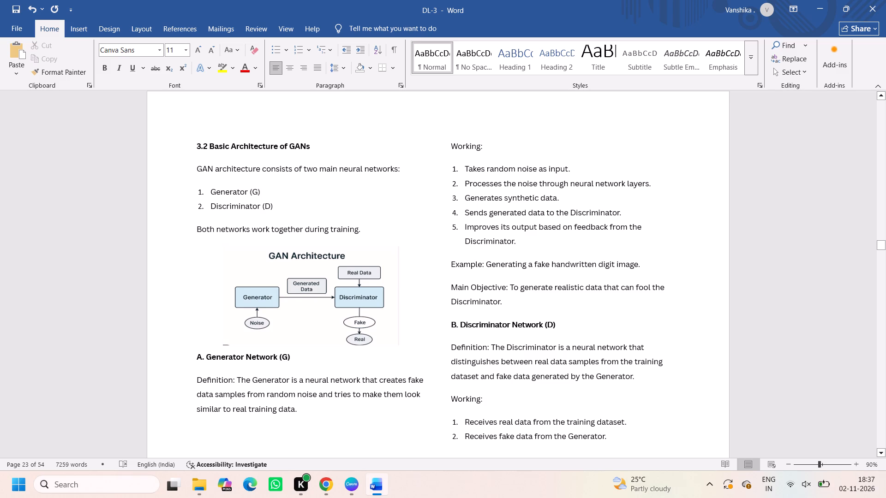
pyautogui.scroll(-1, 362, 372)
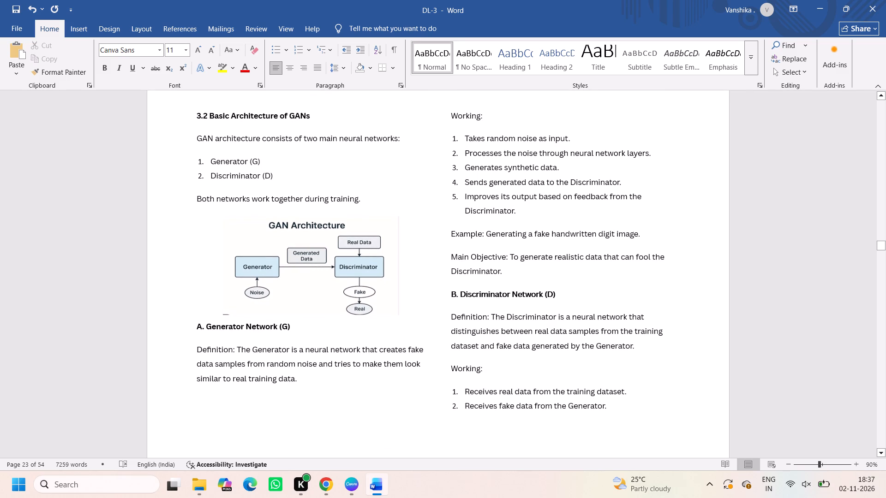
pyautogui.click(487, 361)
pyautogui.scroll(-1, 487, 361)
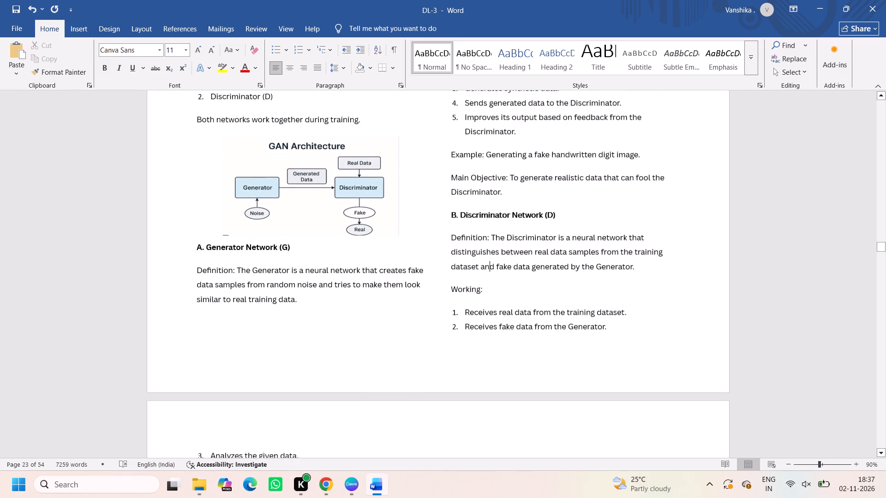
pyautogui.scroll(-1, 487, 361)
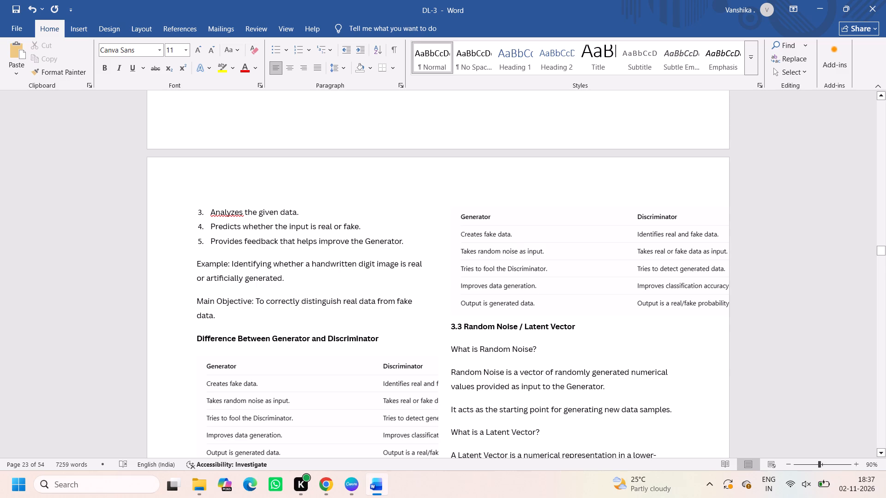
pyautogui.scroll(-1, 318, 342)
pyautogui.click(305, 359)
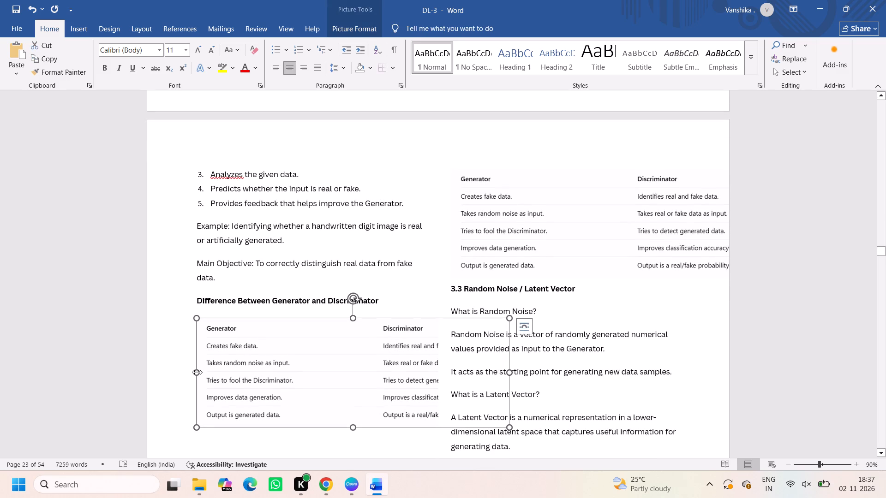
pyautogui.moveTo(198, 373); pyautogui.dragTo(245, 378)
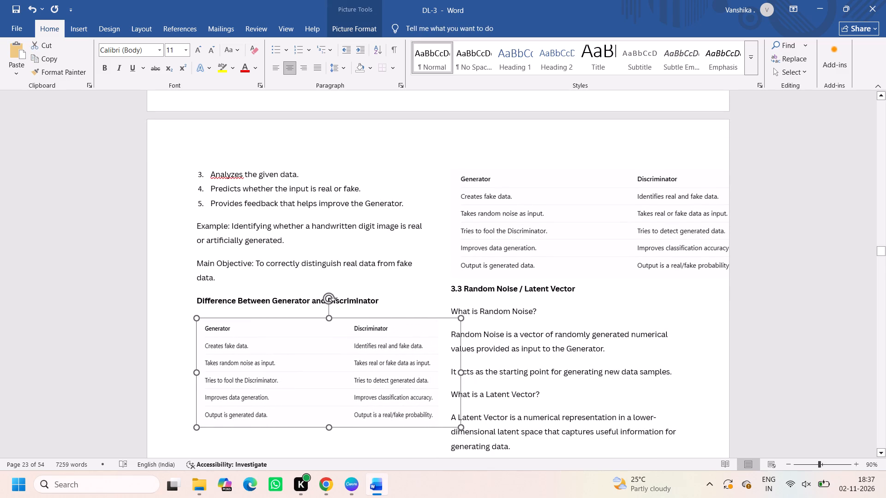
pyautogui.moveTo(245, 378); pyautogui.dragTo(244, 378)
pyautogui.click(359, 231)
# Narrow the second Generator/Discriminator table image, above the "3.3 Random Noise / Latent Vector" heading, to fit within the page.
pyautogui.scroll(-1, 359, 231)
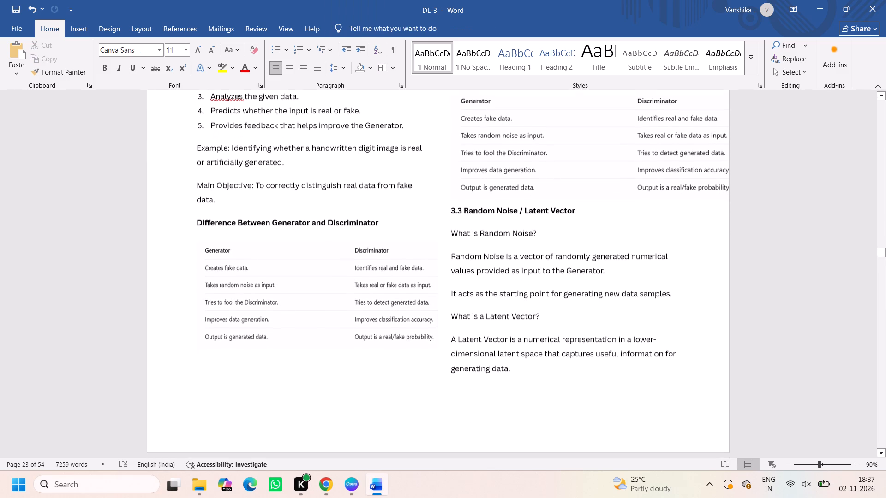
pyautogui.click(582, 125)
pyautogui.moveTo(450, 143); pyautogui.dragTo(476, 144)
pyautogui.click(485, 255)
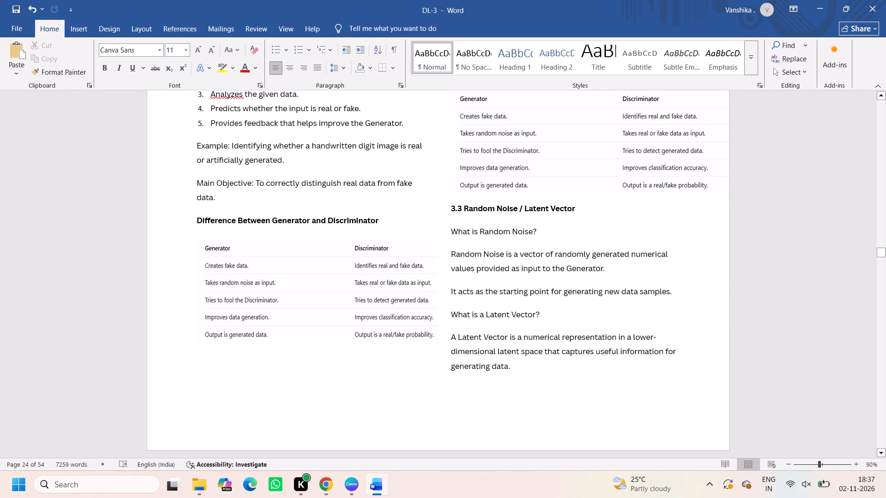
# Make the "What is Random Noise?" and "What is a Latent Vector?" subheadings in section 3.3 bold.
pyautogui.tripleClick(484, 232)
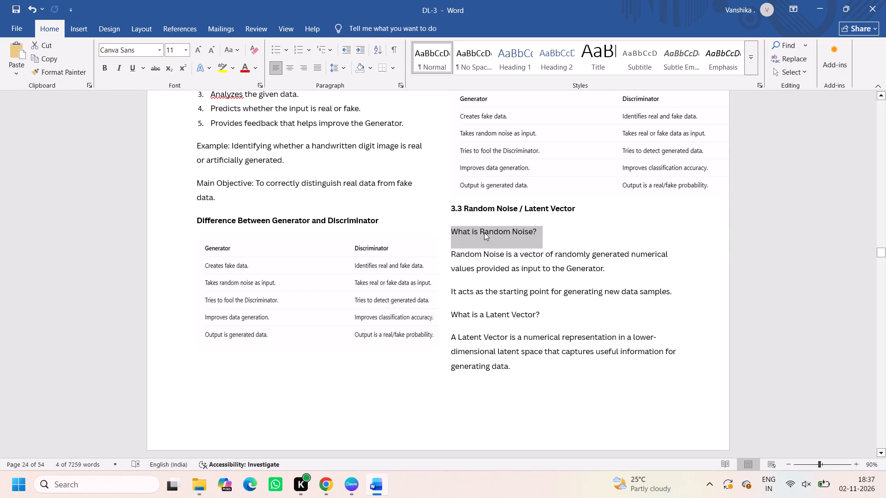
pyautogui.hotkey('ctrl', 'v')
pyautogui.hotkey('ctrl', 'z')
pyautogui.hotkey('ctrl', 'b')
pyautogui.tripleClick(517, 309)
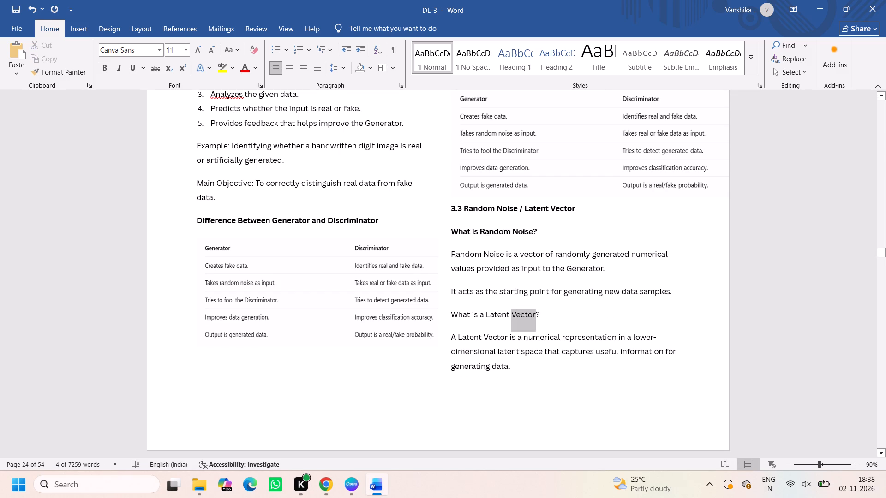
pyautogui.click(517, 309)
pyautogui.hotkey('ctrl', 'b')
pyautogui.tripleClick(517, 309)
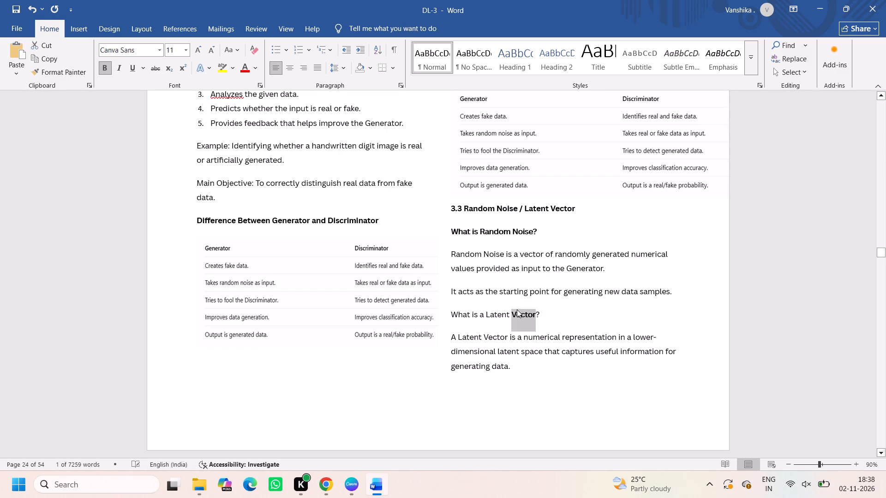
pyautogui.click(517, 309)
pyautogui.hotkey('ctrl', 'b')
pyautogui.moveTo(560, 316); pyautogui.dragTo(520, 310)
pyautogui.moveTo(520, 310); pyautogui.dragTo(453, 311)
pyautogui.hotkey('ctrl', 'b')
pyautogui.click(495, 352)
# Reduce the width and height of the Training Data and Noise Vector diagram so it moves below the handwritten digit example.
pyautogui.scroll(-2, 495, 352)
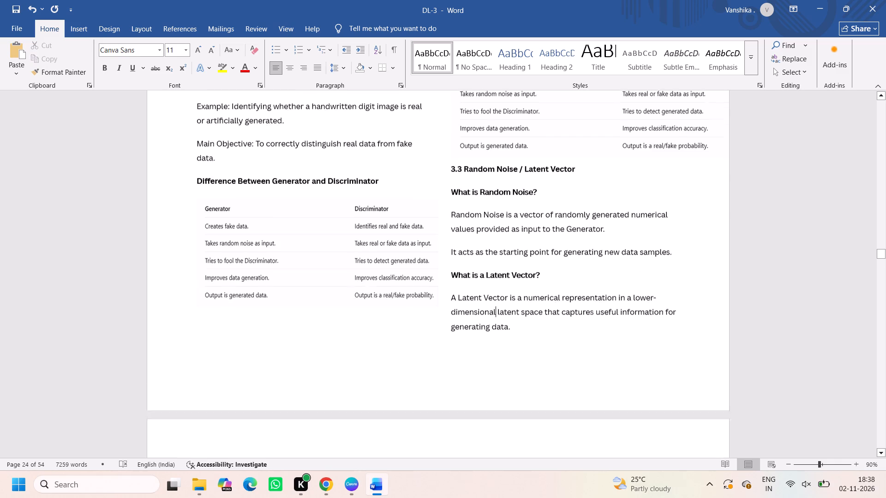
pyautogui.scroll(-1, 495, 352)
pyautogui.click(503, 328)
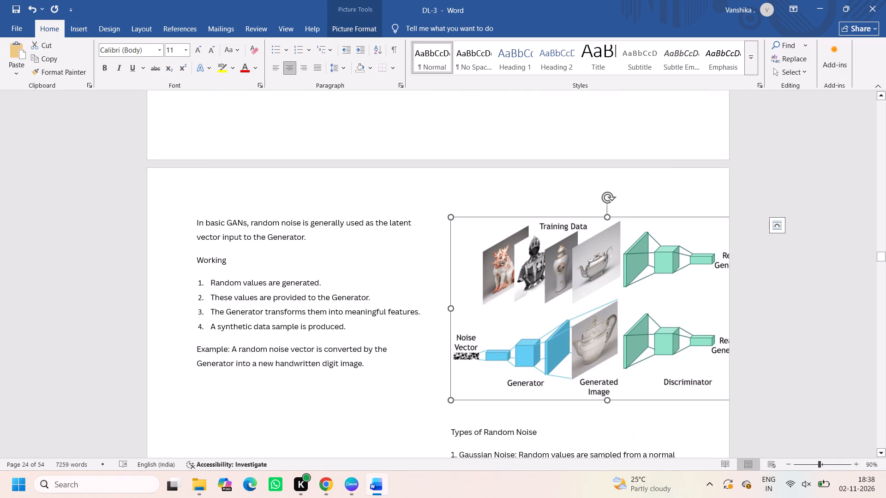
pyautogui.moveTo(450, 307); pyautogui.dragTo(454, 308)
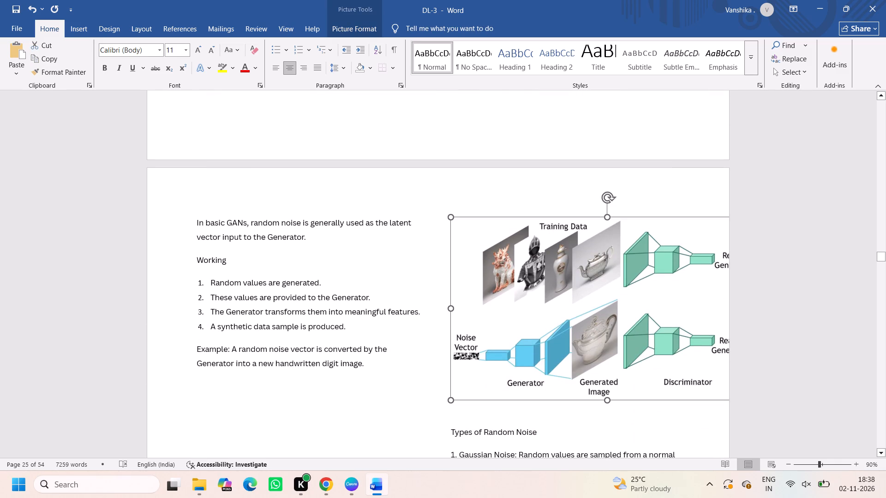
pyautogui.moveTo(454, 308); pyautogui.dragTo(506, 306)
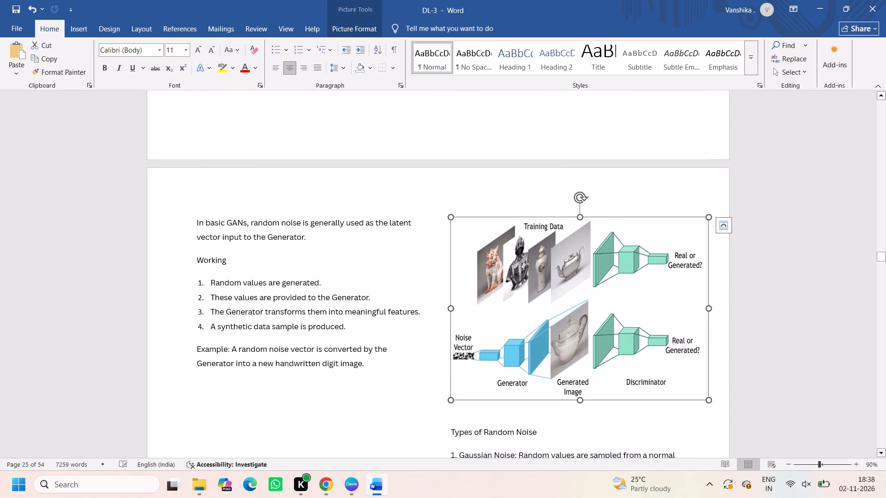
pyautogui.moveTo(582, 400); pyautogui.dragTo(578, 352)
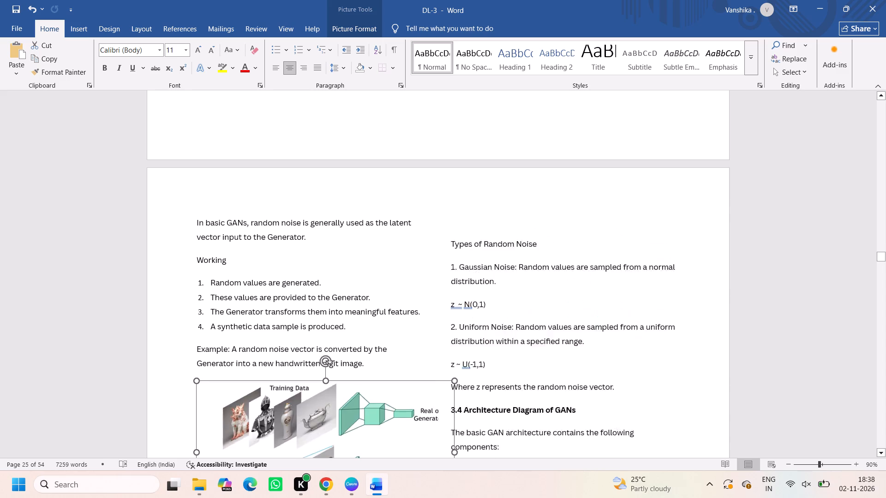
pyautogui.moveTo(578, 352); pyautogui.dragTo(577, 347)
# Make the Training Data and Noise Vector diagram slightly taller and narrow it to fit its text column.
pyautogui.scroll(1, 531, 286)
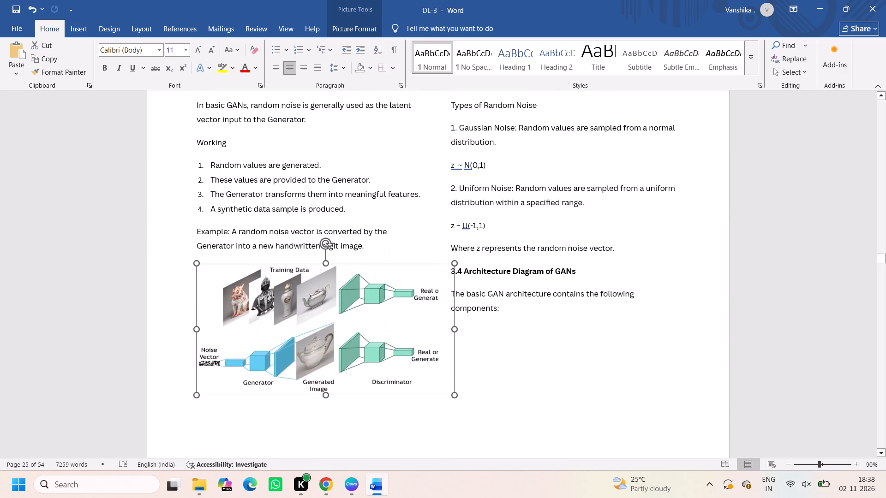
pyautogui.scroll(1, 477, 280)
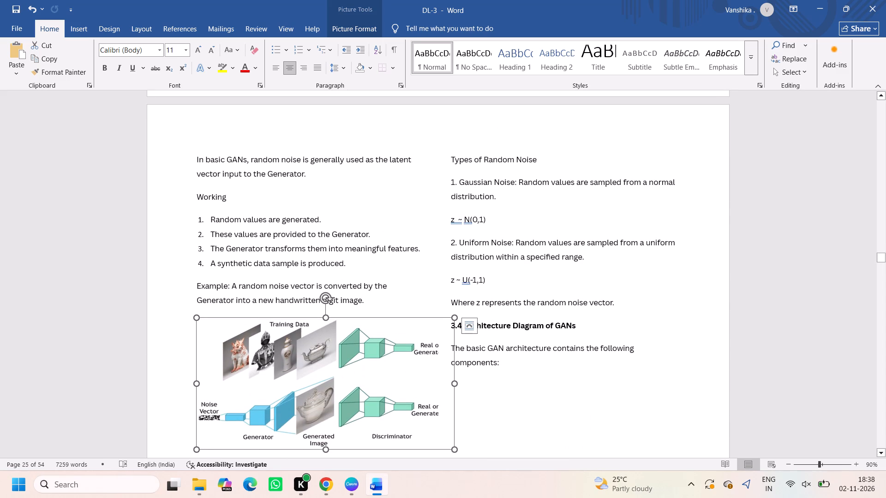
pyautogui.scroll(-1, 353, 324)
pyautogui.scroll(2, 353, 324)
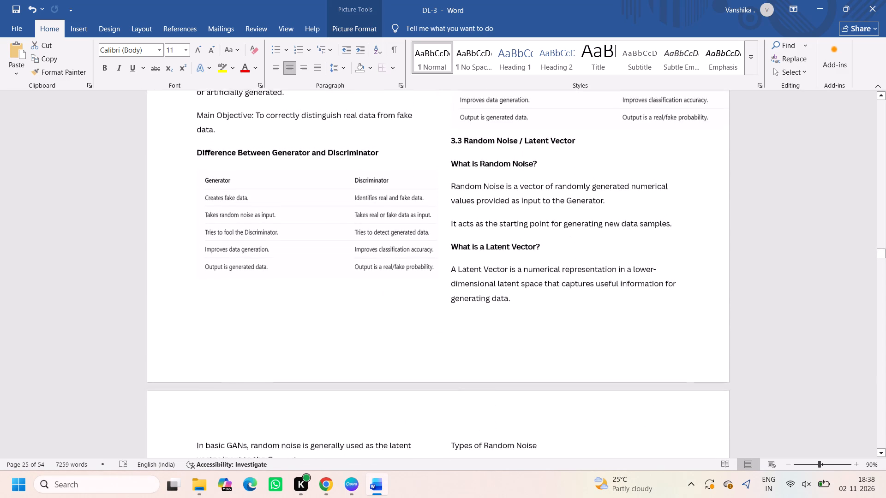
pyautogui.scroll(-1, 353, 324)
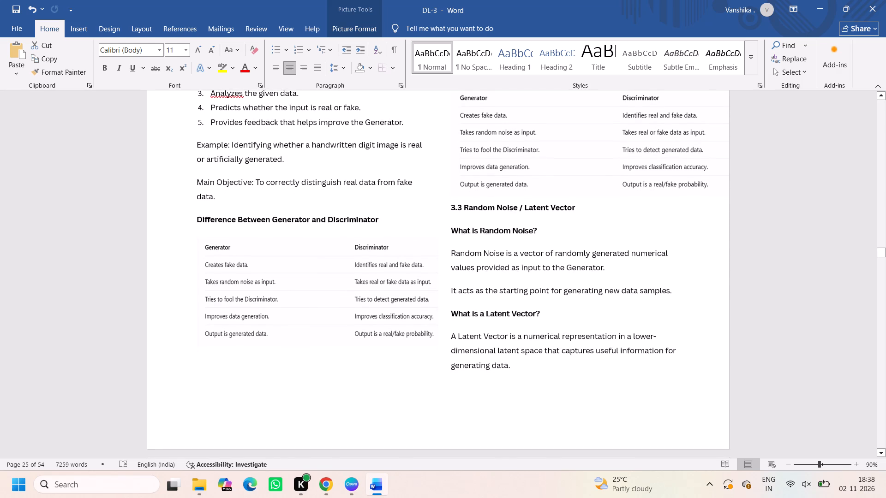
pyautogui.scroll(-1, 353, 324)
pyautogui.scroll(-1, 351, 282)
pyautogui.click(332, 367)
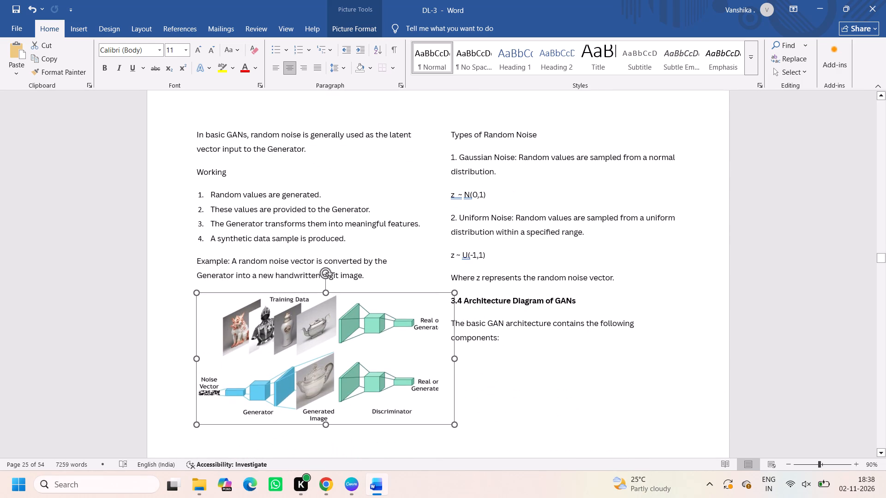
pyautogui.moveTo(325, 422); pyautogui.dragTo(326, 433)
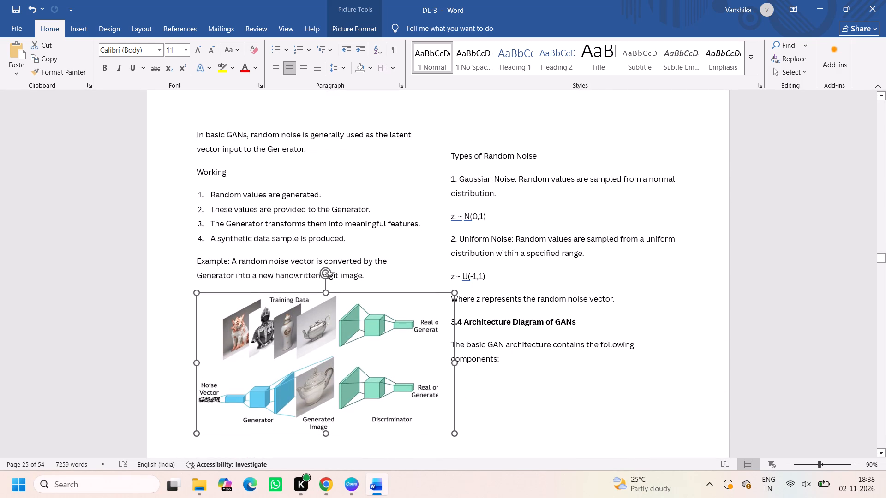
pyautogui.moveTo(326, 433); pyautogui.dragTo(328, 435)
pyautogui.moveTo(196, 362); pyautogui.dragTo(219, 363)
pyautogui.click(470, 399)
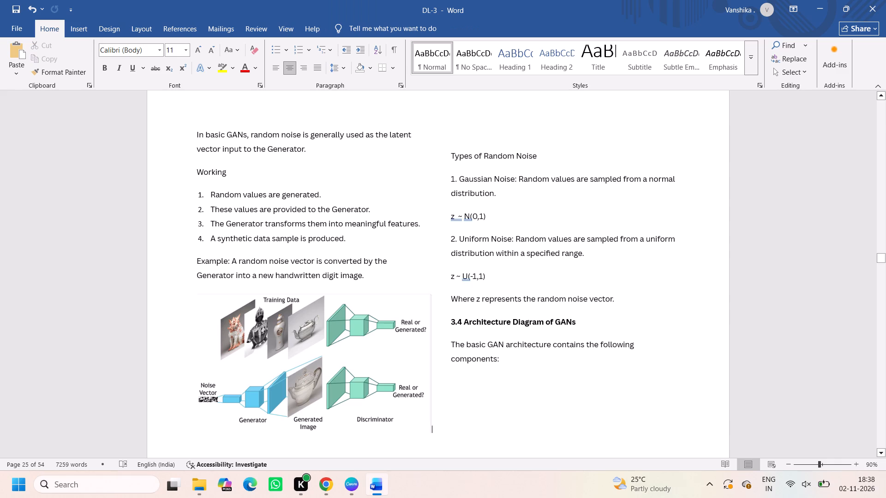
# Reduce the height of the GAN architecture diagram so it fits directly below the section 3.4 introductory text.
pyautogui.scroll(-3, 511, 363)
pyautogui.click(300, 342)
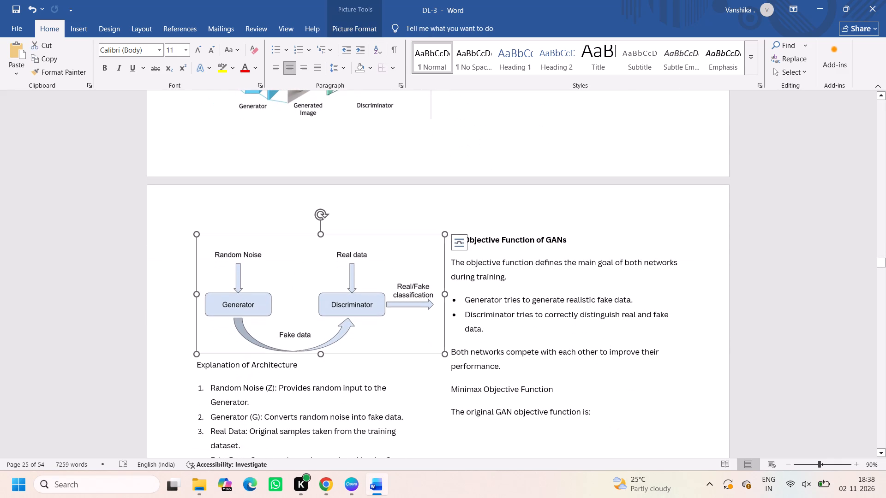
pyautogui.moveTo(320, 353); pyautogui.dragTo(319, 311)
pyautogui.moveTo(319, 311); pyautogui.dragTo(319, 283)
pyautogui.scroll(1, 479, 229)
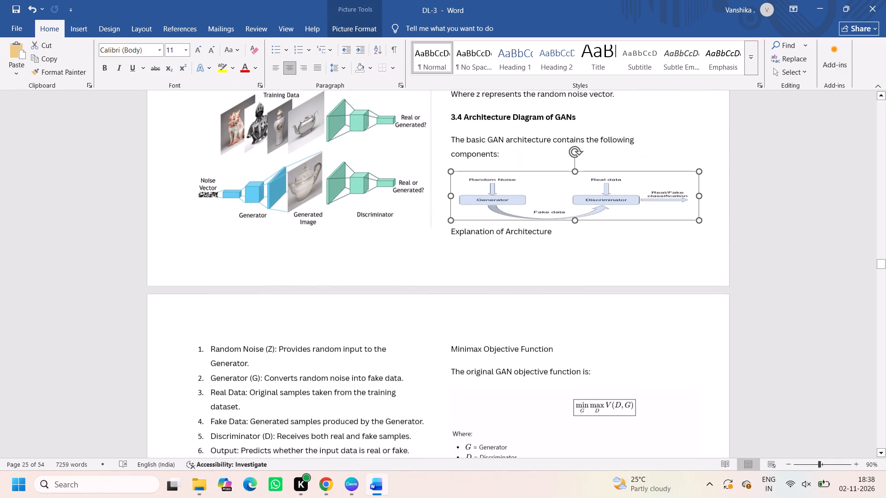
pyautogui.moveTo(576, 220); pyautogui.dragTo(582, 248)
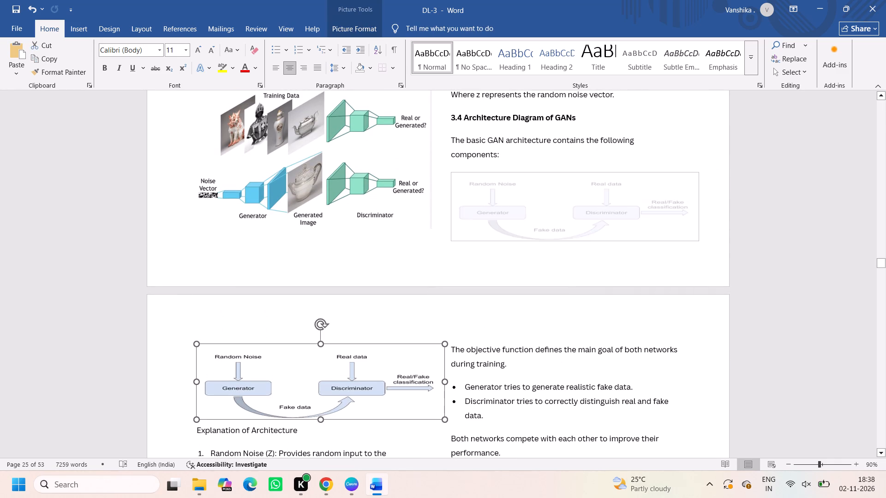
pyautogui.moveTo(582, 248); pyautogui.dragTo(581, 234)
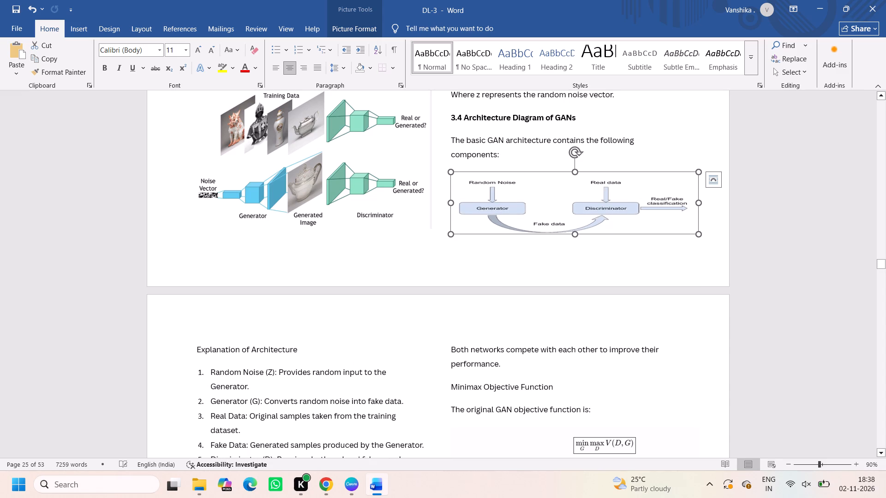
pyautogui.scroll(1, 641, 255)
pyautogui.click(528, 283)
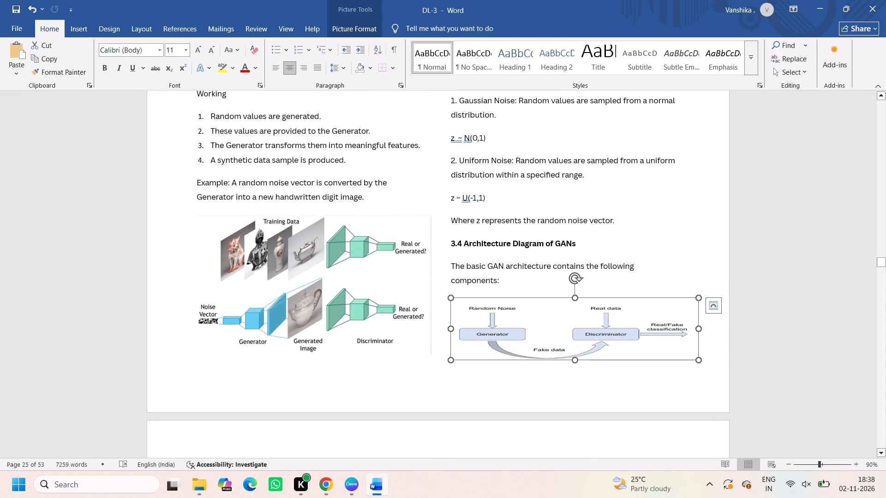
# Join the formulas z ~ N(0,1) and z ~ U(-1,1) onto the ends of their Gaussian and Uniform Noise descriptions, separated by spaces.
pyautogui.scroll(-1, 528, 283)
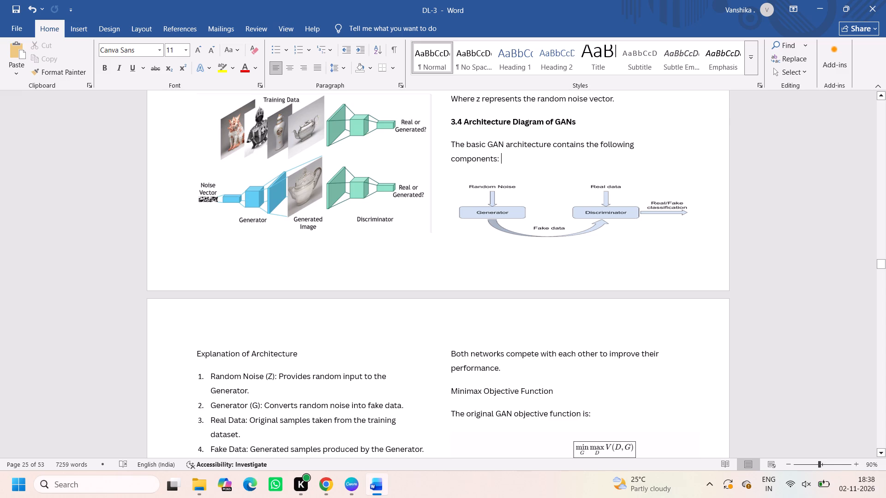
pyautogui.scroll(2, 550, 279)
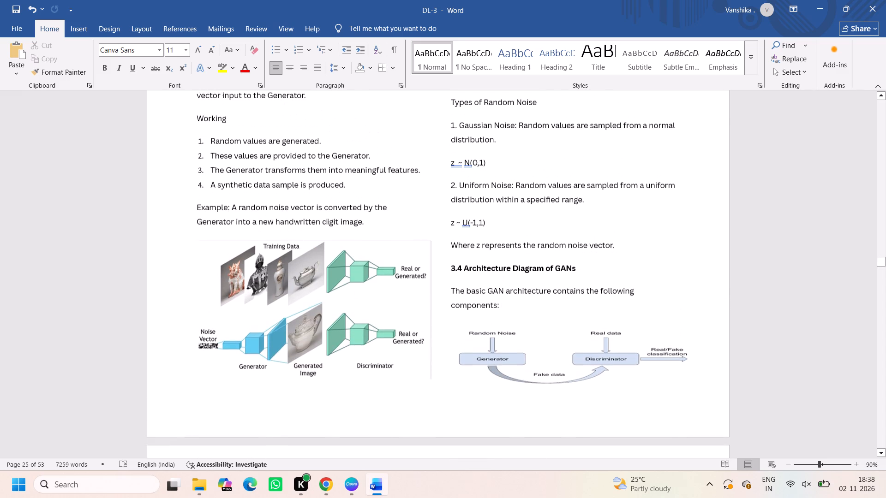
pyautogui.click(448, 163)
pyautogui.press('BackSpace')
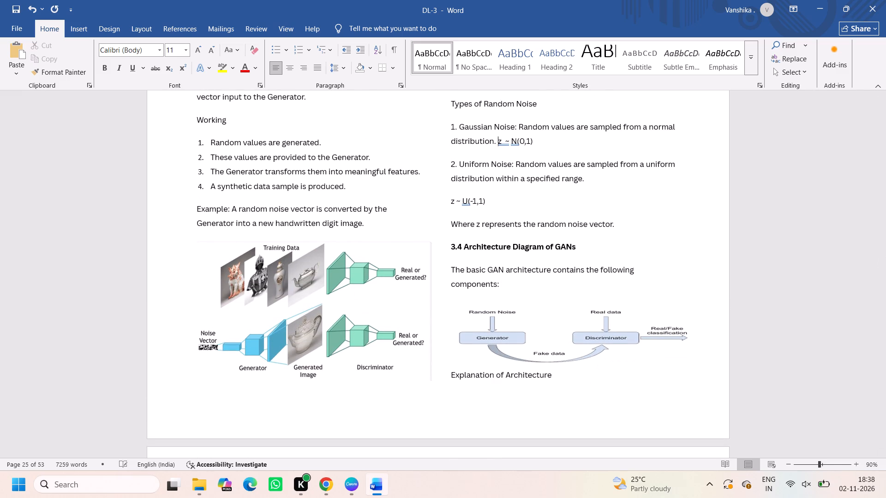
pyautogui.press('space')
pyautogui.press('space')
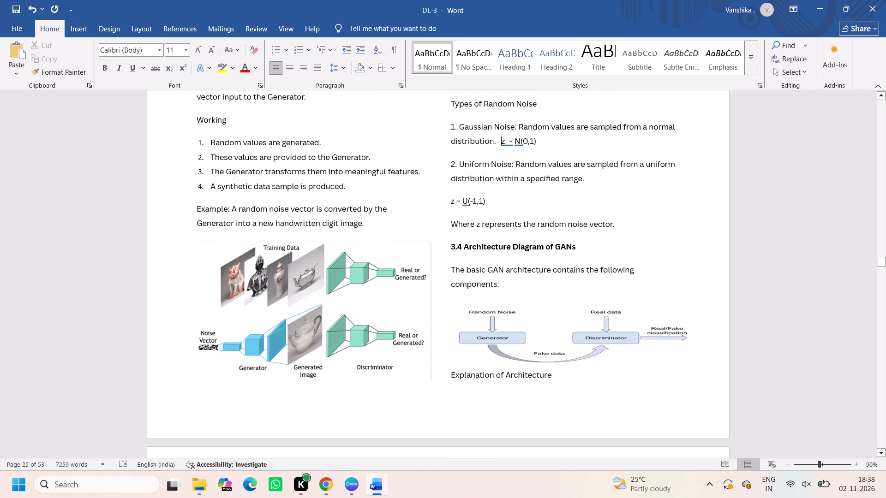
pyautogui.click(449, 200)
pyautogui.press(']')
pyautogui.press('BackSpace')
pyautogui.press('BackSpace')
pyautogui.press('space')
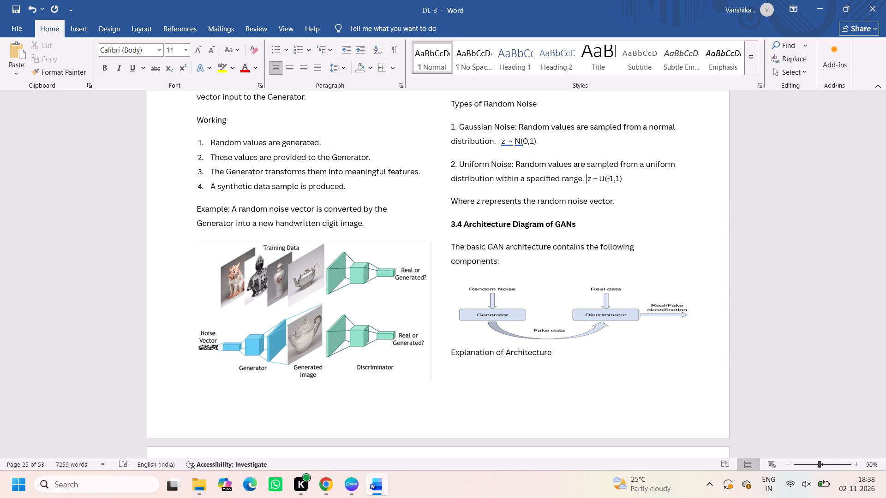
# Make the GAN architecture diagram in section 3.4 taller to fill the remaining space in its column.
pyautogui.click(548, 314)
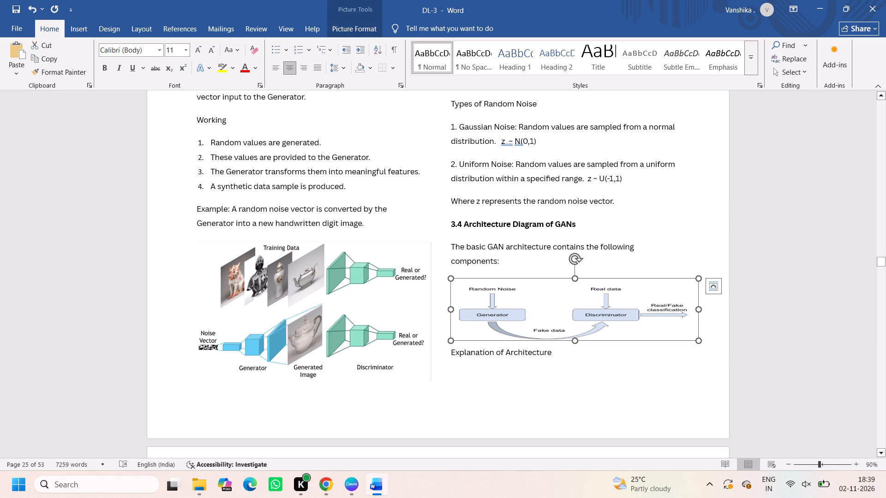
pyautogui.moveTo(573, 342); pyautogui.dragTo(577, 367)
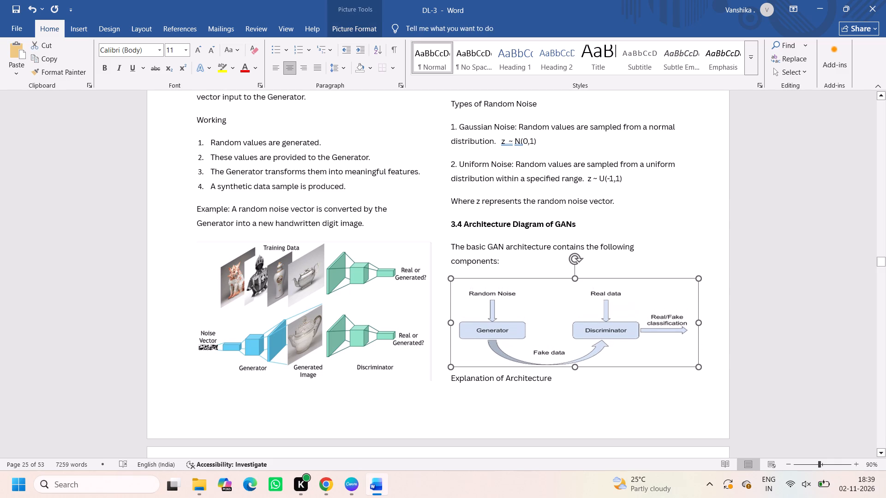
pyautogui.moveTo(577, 367); pyautogui.dragTo(577, 376)
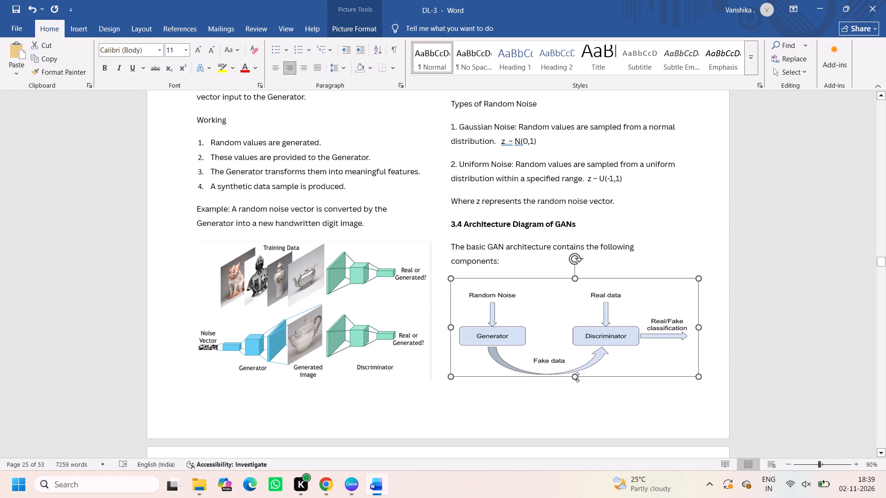
pyautogui.click(582, 385)
# Make the "Minimax Objective Function" subheading in section 3.5 bold.
pyautogui.scroll(-2, 582, 385)
pyautogui.scroll(-1, 305, 231)
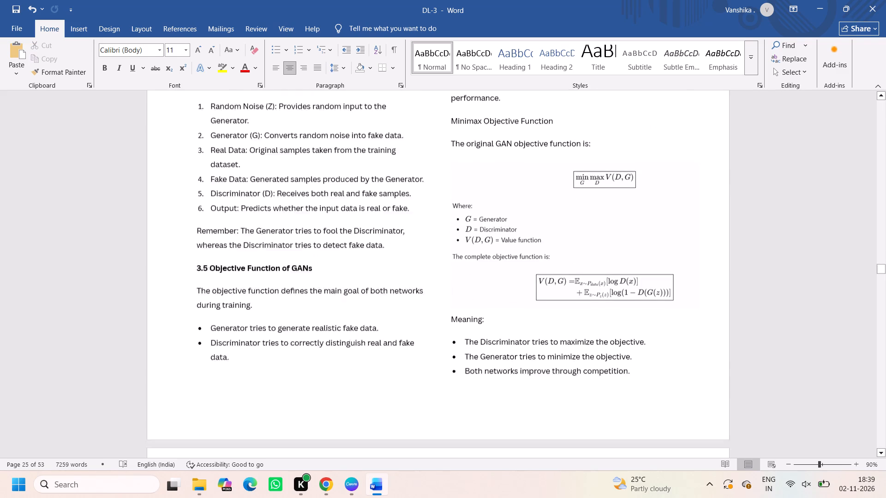
pyautogui.scroll(-1, 305, 231)
pyautogui.click(548, 230)
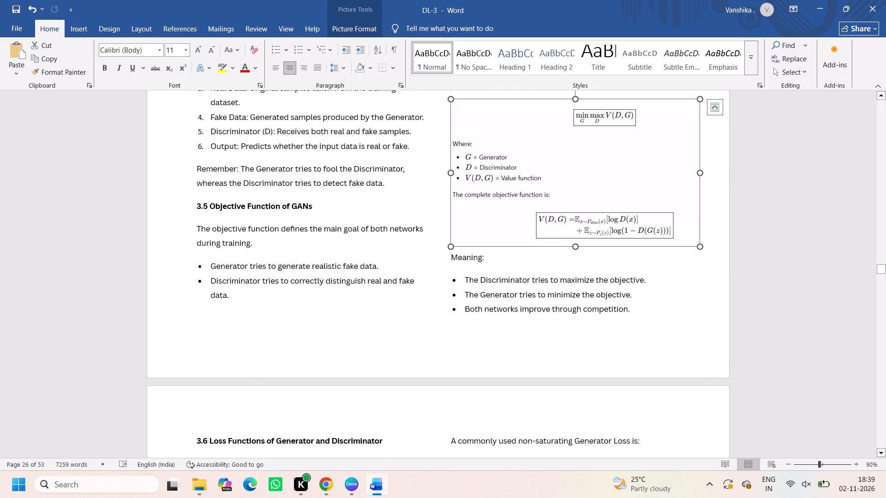
pyautogui.scroll(1, 548, 230)
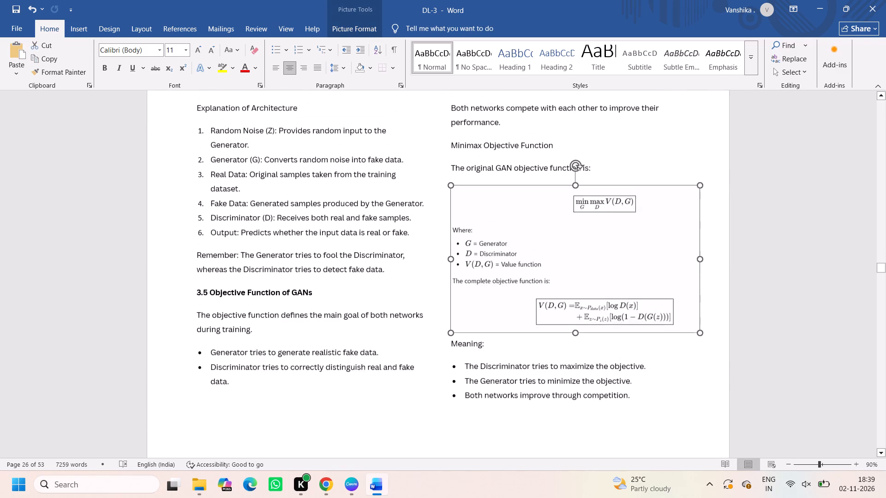
pyautogui.scroll(1, 548, 230)
pyautogui.click(489, 168)
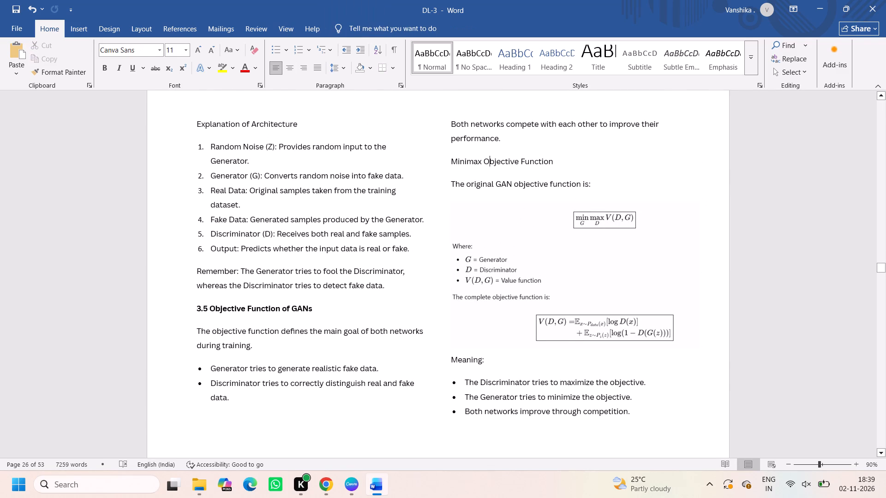
pyautogui.tripleClick(519, 159)
pyautogui.hotkey('ctrl', 'b')
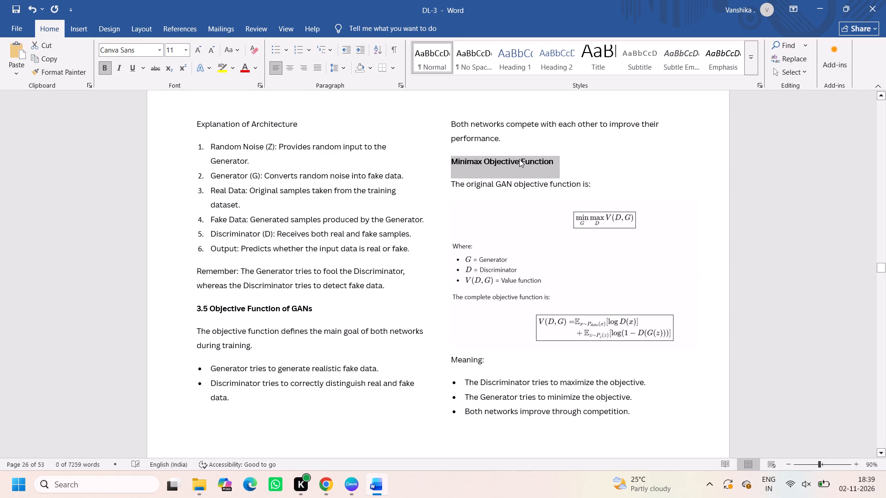
pyautogui.click(406, 274)
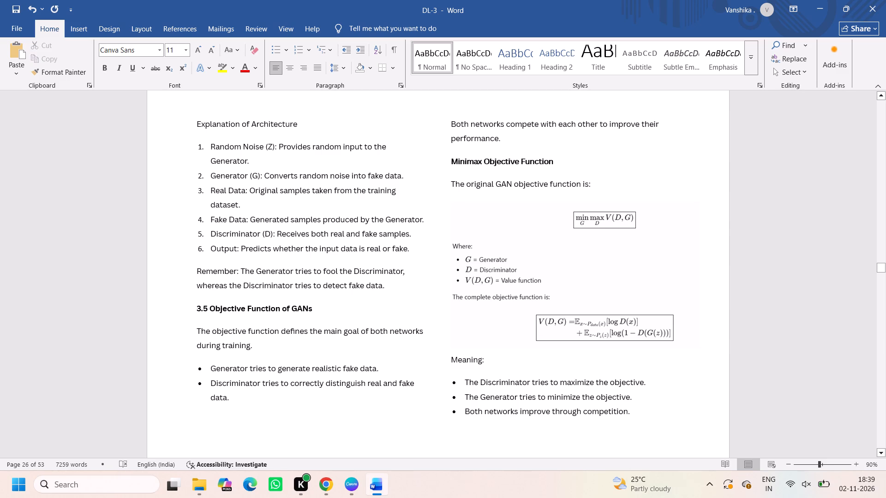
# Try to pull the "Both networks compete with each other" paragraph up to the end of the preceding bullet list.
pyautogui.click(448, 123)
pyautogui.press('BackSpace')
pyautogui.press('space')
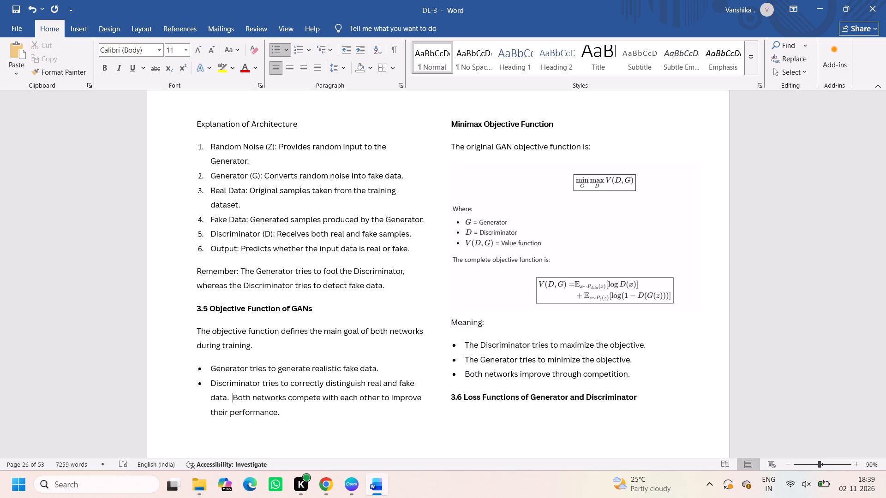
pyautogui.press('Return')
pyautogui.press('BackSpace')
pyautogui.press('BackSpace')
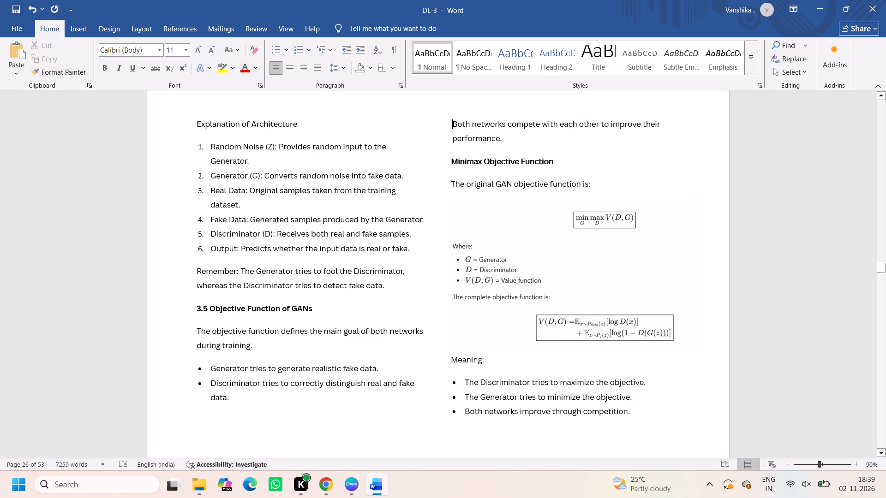
# Narrow the Discriminator Loss formula image in section 3.6 so the whole equation shows within its column.
pyautogui.click(569, 273)
pyautogui.scroll(-1, 533, 403)
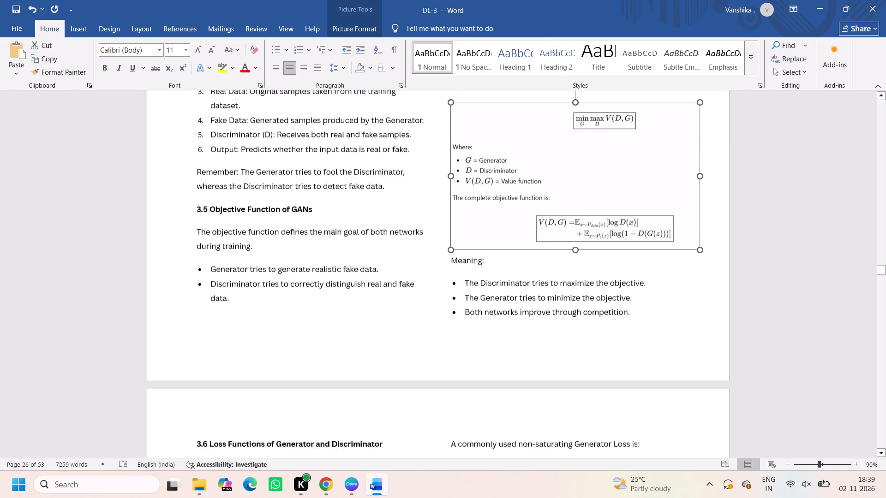
pyautogui.scroll(-3, 533, 403)
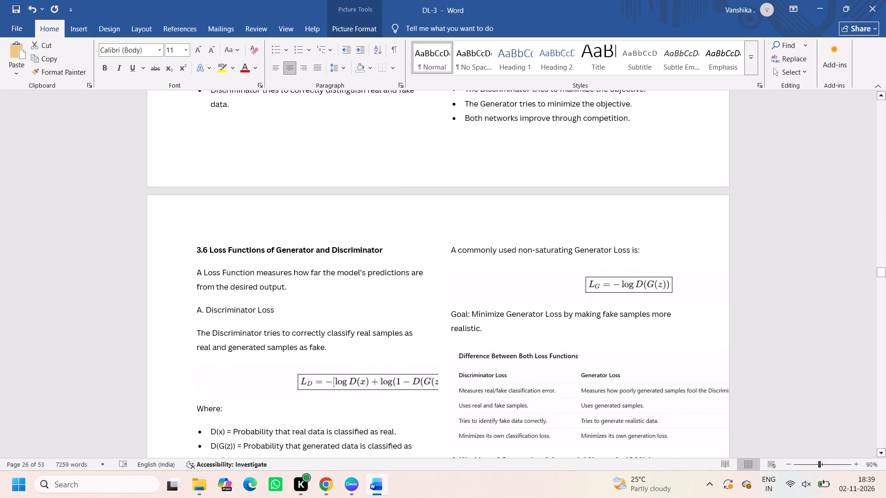
pyautogui.click(340, 389)
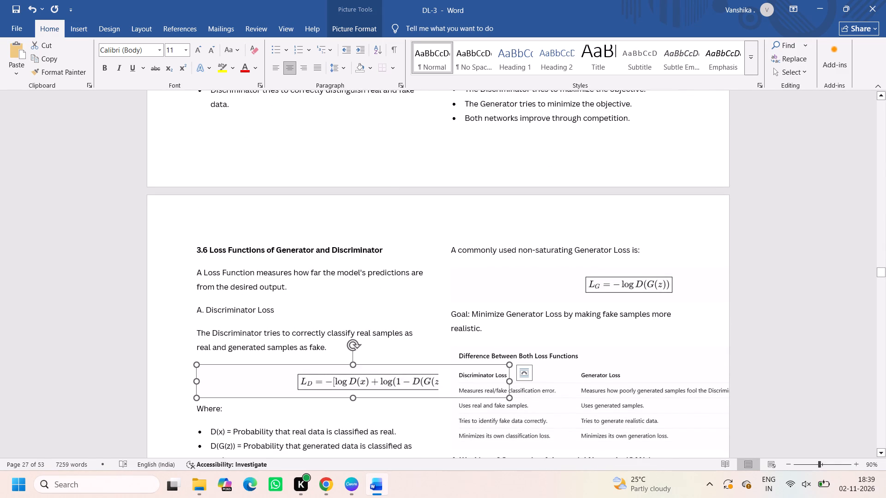
pyautogui.moveTo(196, 380); pyautogui.dragTo(257, 389)
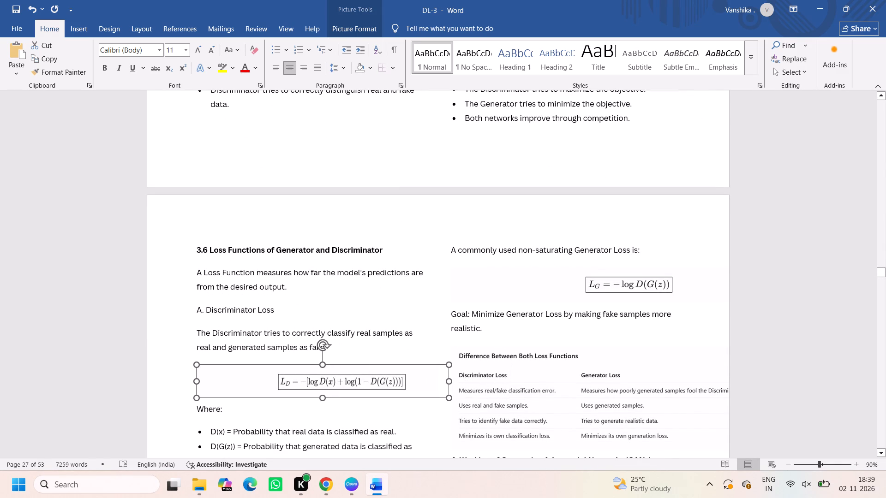
pyautogui.moveTo(257, 389); pyautogui.dragTo(248, 387)
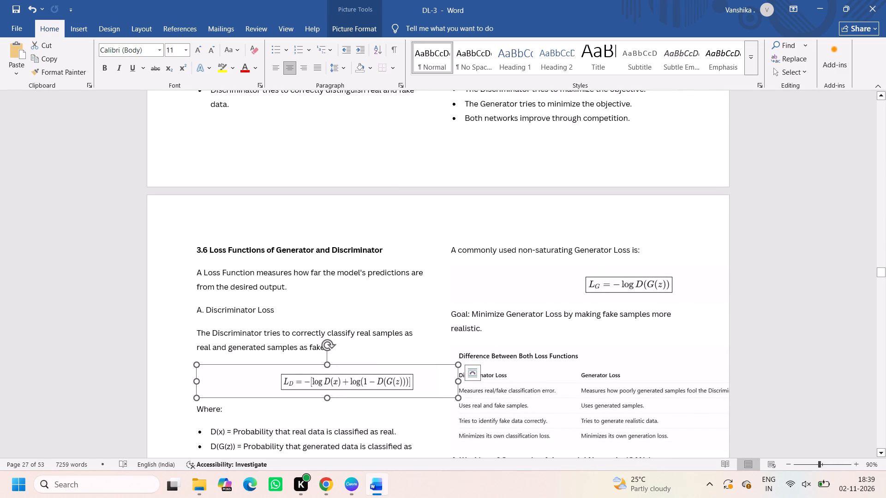
# Make the "A. Discriminator Loss" subheading in section 3.6 bold.
pyautogui.tripleClick(282, 315)
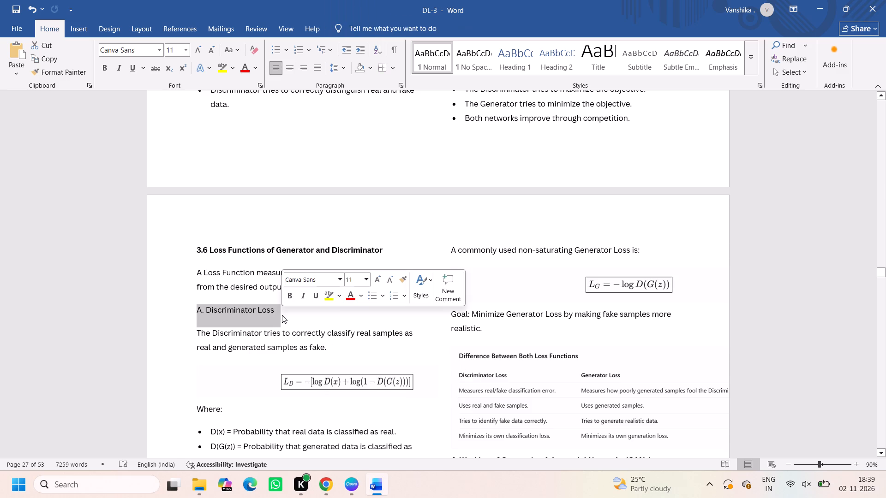
pyautogui.hotkey('ctrl', 'b')
pyautogui.click(282, 315)
pyautogui.scroll(-1, 304, 404)
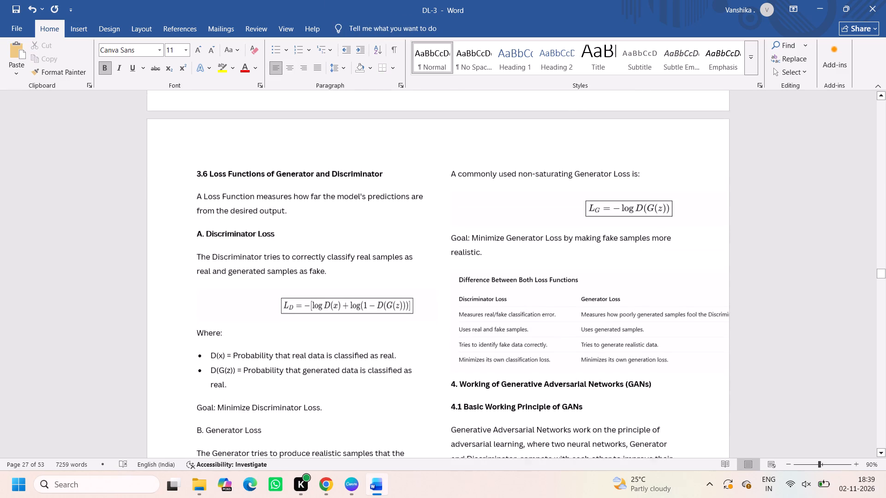
# Narrow the Discriminator Loss formula image slightly more so its frame clears the neighbouring column.
pyautogui.click(305, 288)
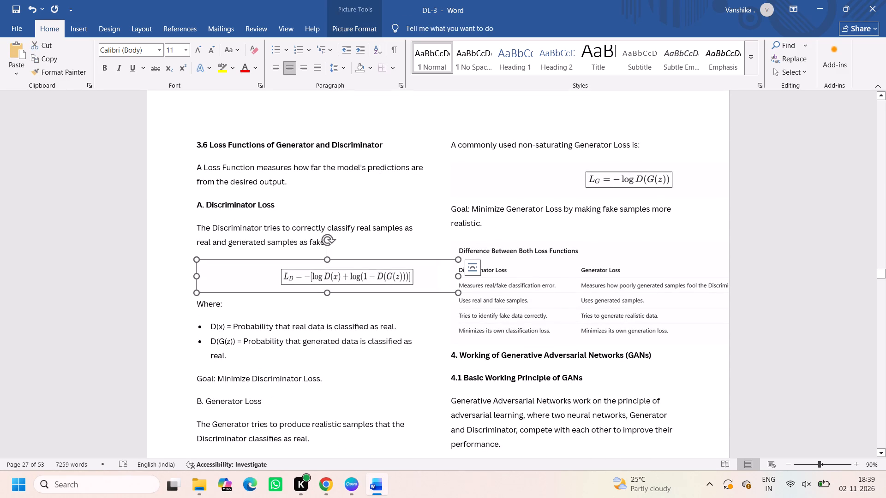
pyautogui.moveTo(196, 274); pyautogui.dragTo(209, 273)
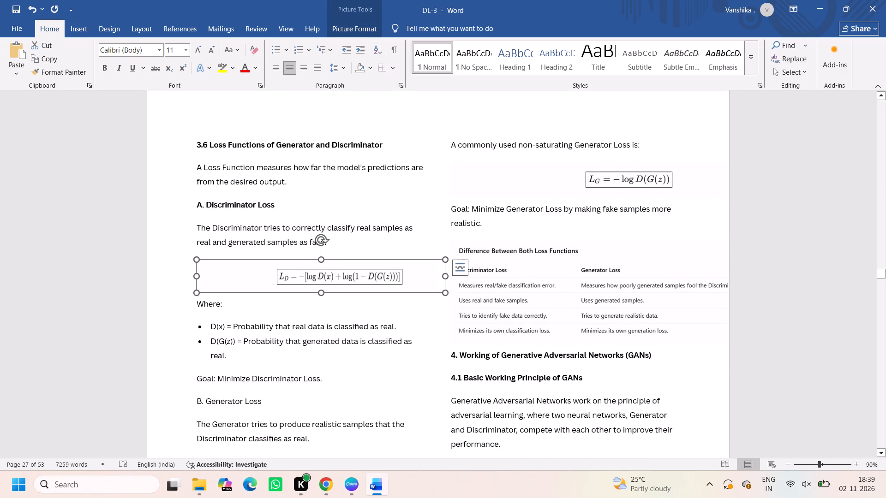
pyautogui.click(227, 326)
# Make the "B. Generator Loss" subheading in section 3.6 bold.
pyautogui.scroll(-1, 273, 366)
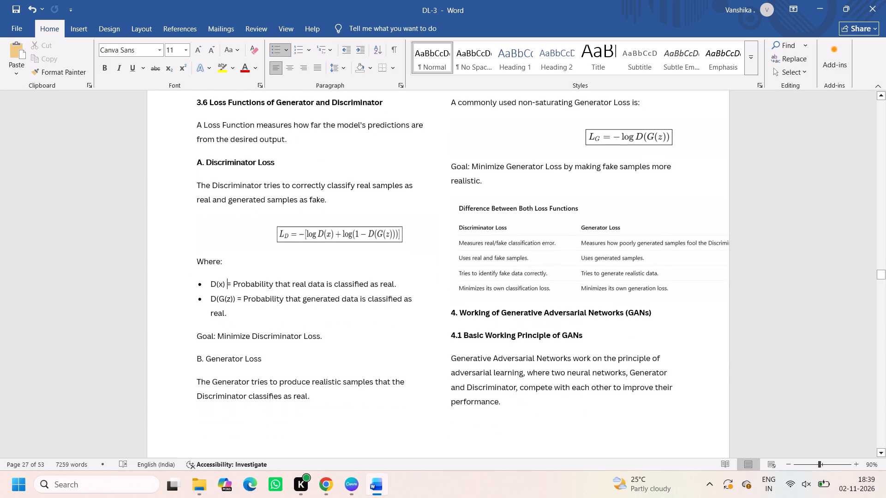
pyautogui.scroll(-2, 273, 366)
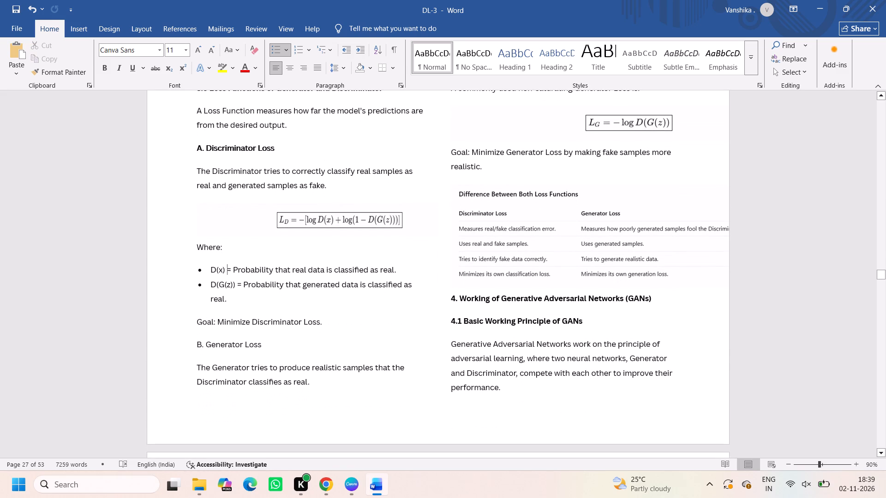
pyautogui.scroll(-1, 273, 366)
pyautogui.tripleClick(254, 326)
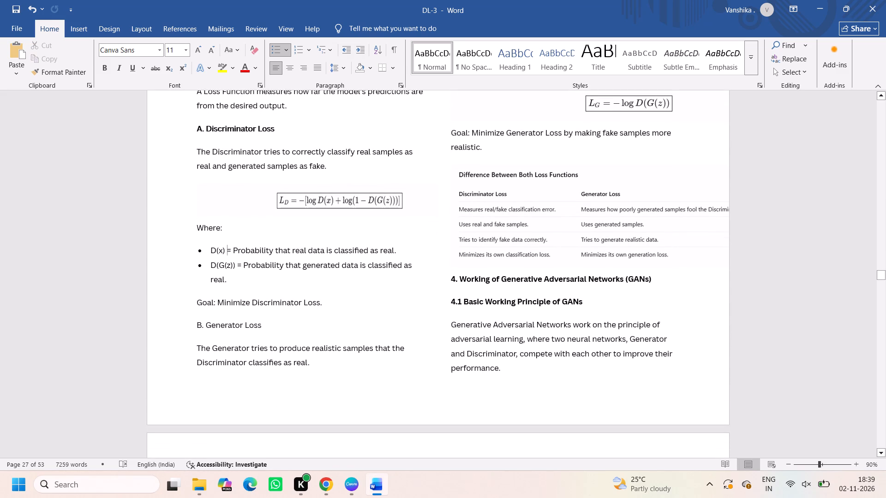
pyautogui.click(254, 326)
pyautogui.click(254, 326)
pyautogui.moveTo(280, 326); pyautogui.dragTo(227, 319)
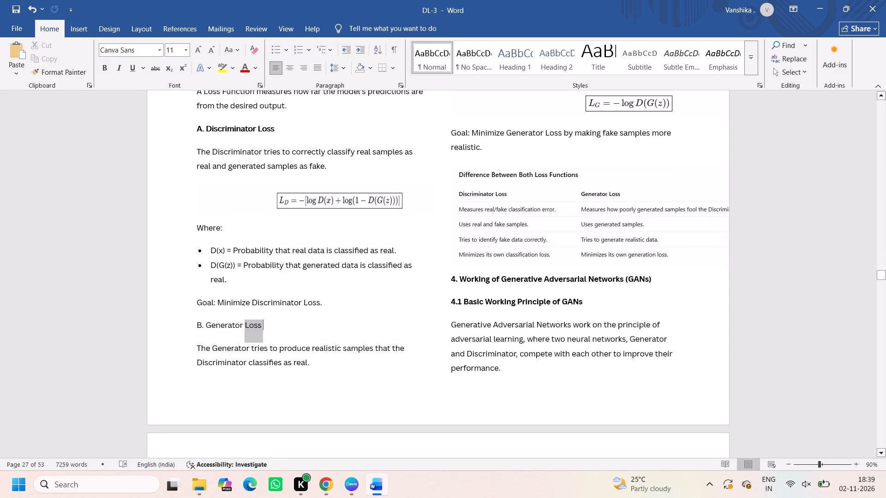
pyautogui.moveTo(227, 319); pyautogui.dragTo(193, 326)
pyautogui.hotkey('ctrl', 'b')
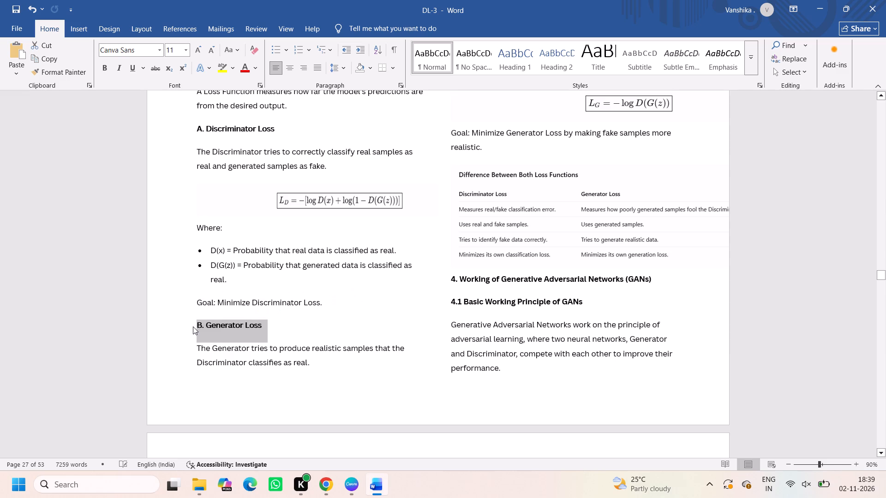
# Narrow the Generator Loss formula image in section 3.6 from its inner edge so the equation sits closer to its column.
pyautogui.click(227, 334)
pyautogui.scroll(1, 227, 334)
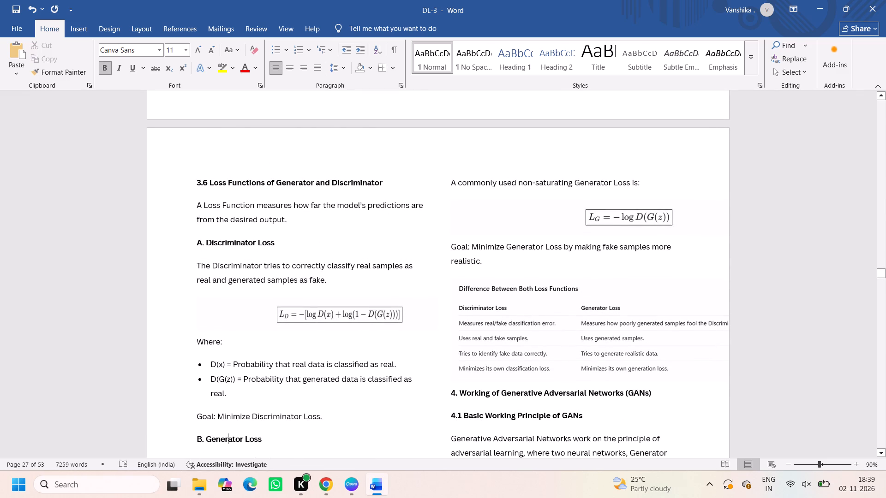
pyautogui.click(574, 215)
pyautogui.moveTo(452, 218); pyautogui.dragTo(477, 216)
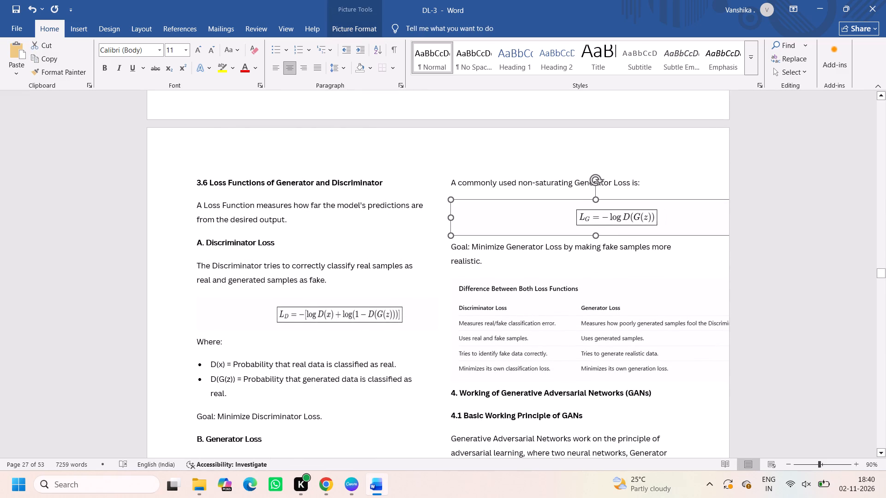
pyautogui.moveTo(477, 216); pyautogui.dragTo(483, 217)
pyautogui.click(505, 269)
# Narrow the "Difference Between Both Loss Functions" table image so its full text fits within the page edge.
pyautogui.scroll(-1, 505, 269)
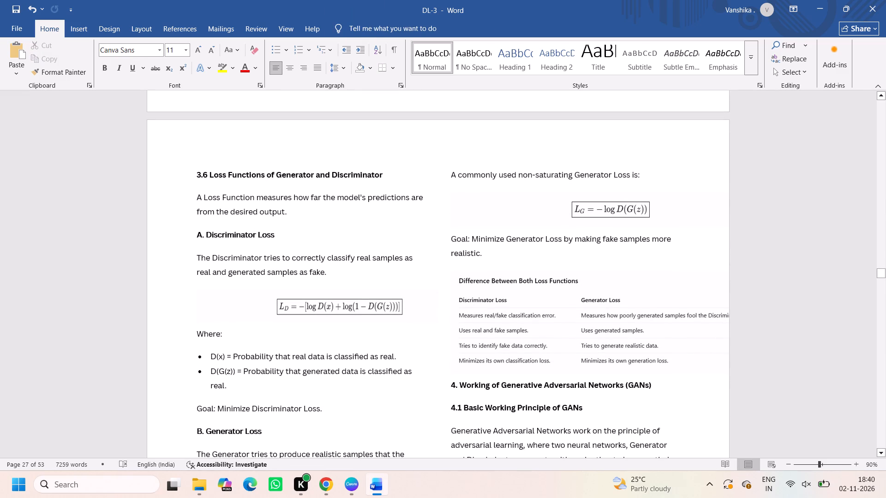
pyautogui.scroll(-1, 505, 269)
pyautogui.click(520, 309)
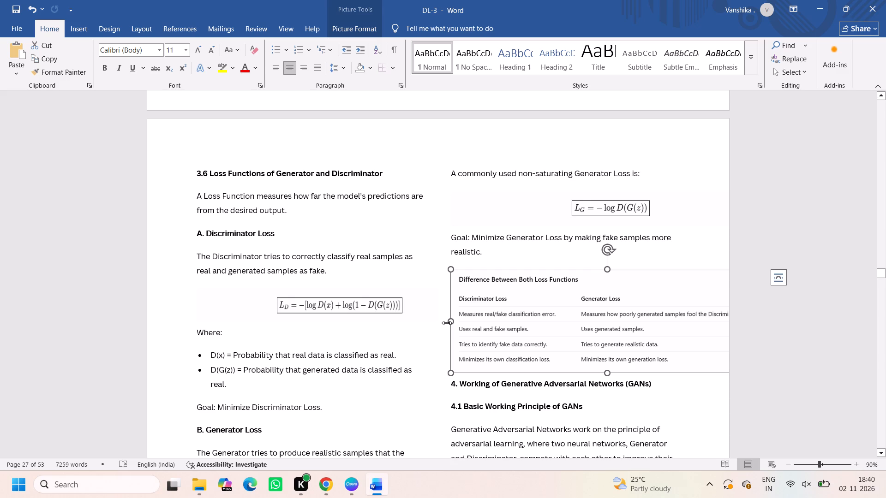
pyautogui.click(450, 322)
pyautogui.moveTo(450, 322); pyautogui.dragTo(471, 321)
pyautogui.click(529, 387)
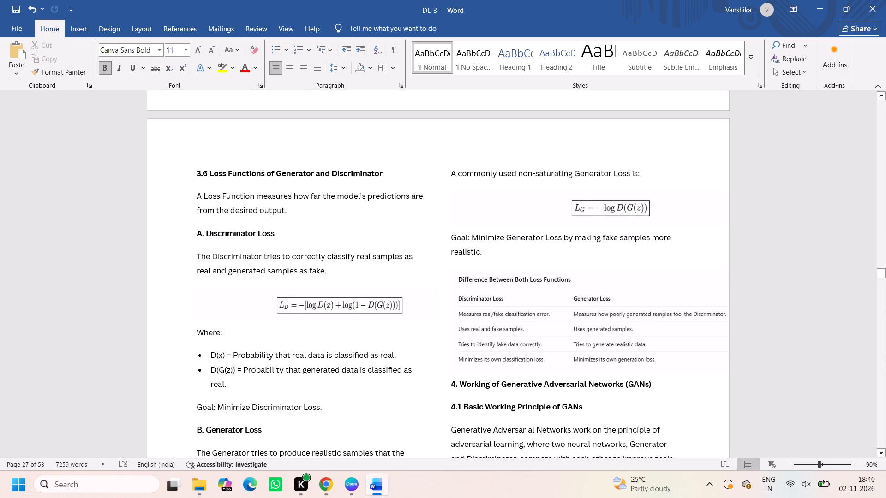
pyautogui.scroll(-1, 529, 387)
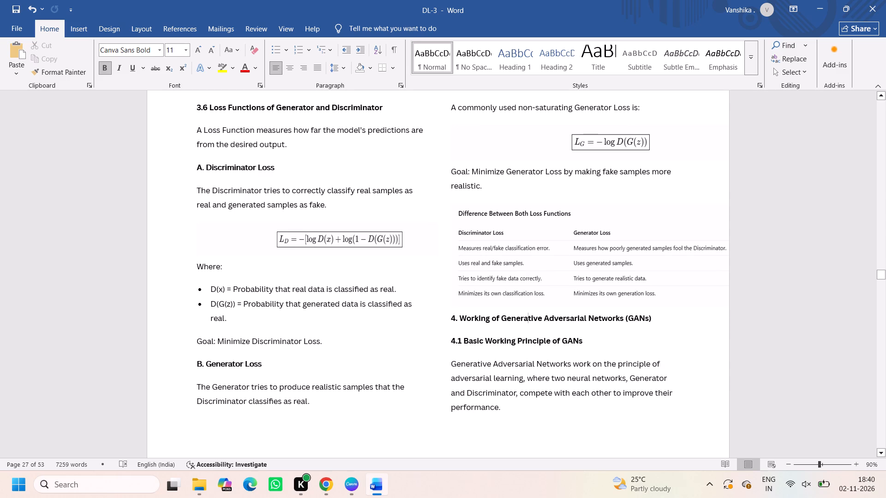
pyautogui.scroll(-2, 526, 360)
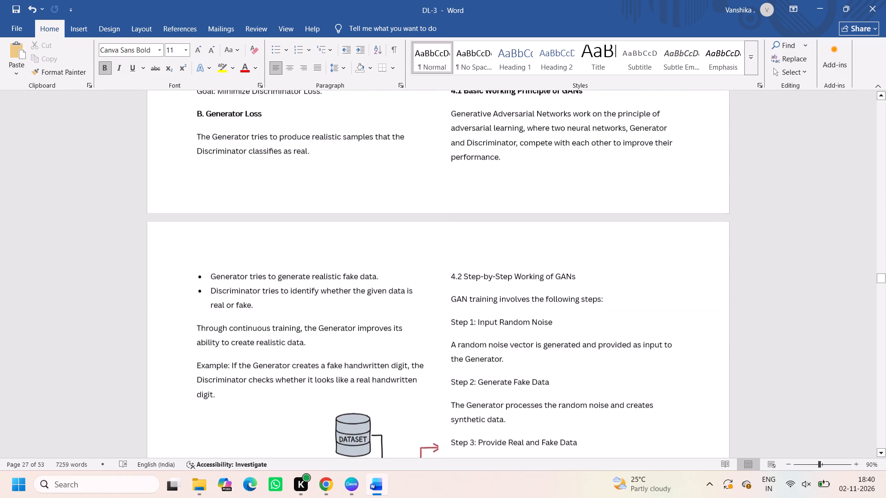
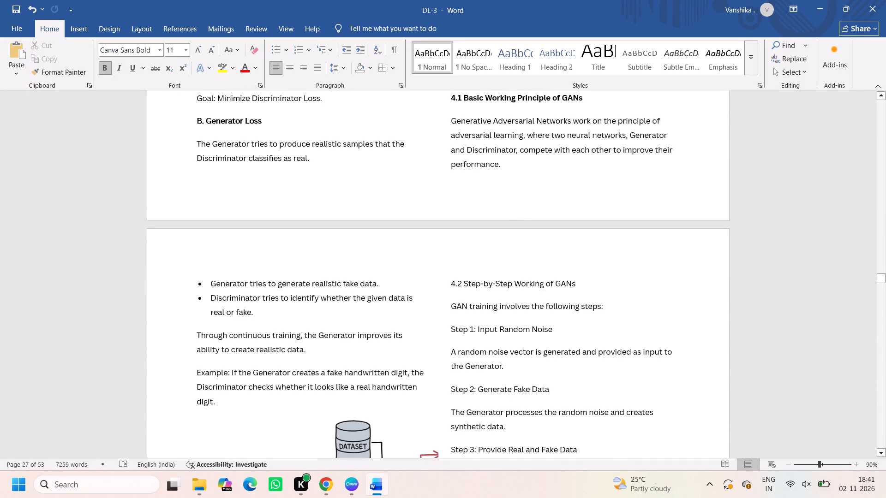
# Narrow the generator-discriminator diagram below the handwritten digit example so the whole picture fits within its column.
pyautogui.scroll(1, 583, 222)
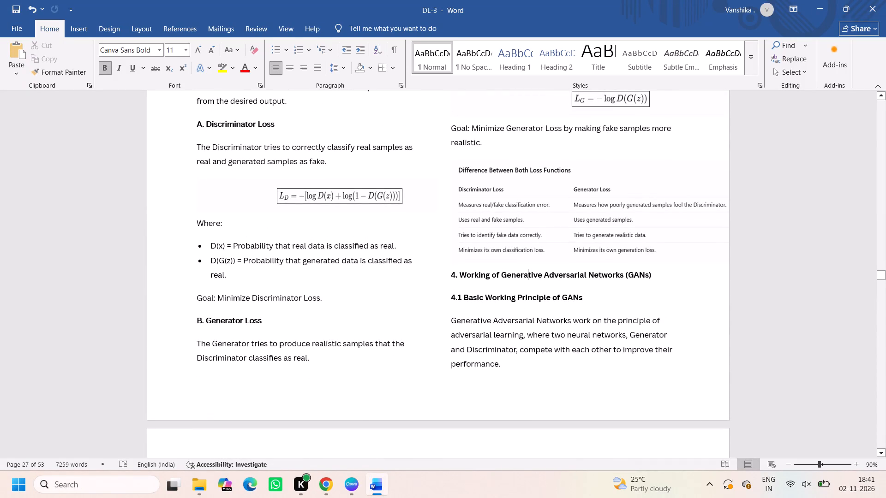
pyautogui.scroll(-2, 474, 331)
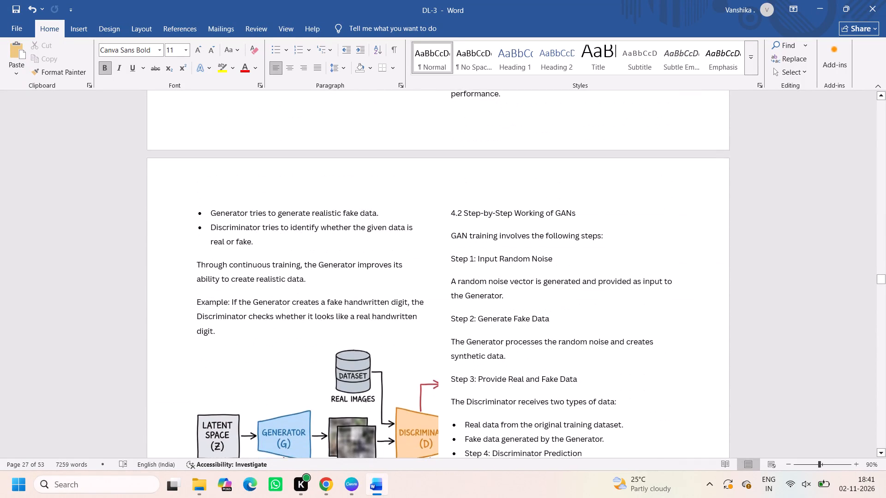
pyautogui.scroll(-1, 386, 392)
pyautogui.click(361, 365)
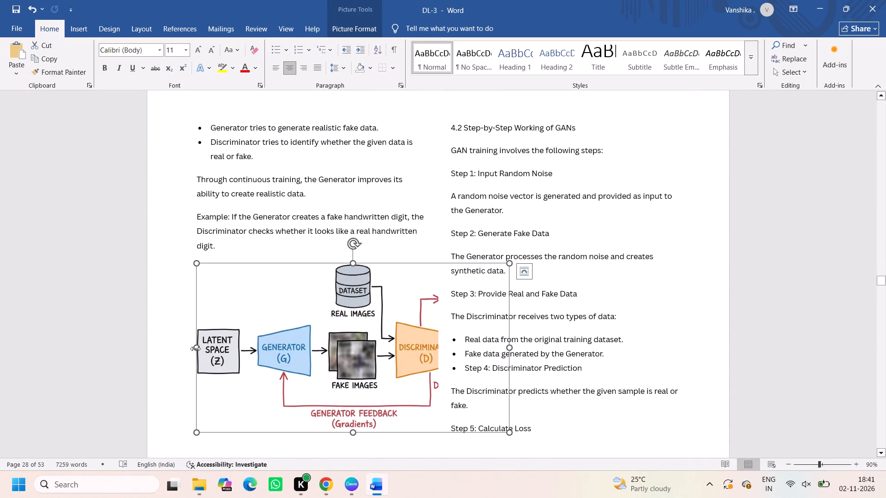
pyautogui.moveTo(195, 349); pyautogui.dragTo(275, 347)
pyautogui.click(499, 380)
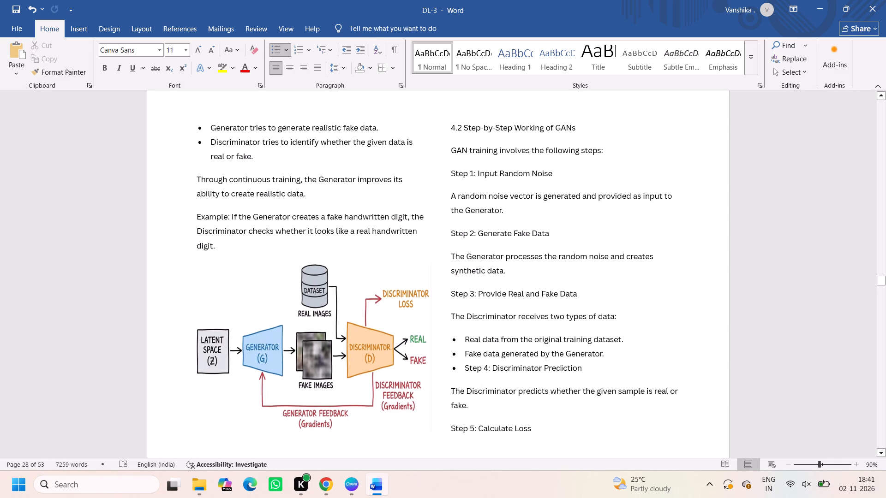
# Make the "4.2 Step-by-Step Working of GANs" heading bold.
pyautogui.tripleClick(514, 127)
pyautogui.hotkey('ctrl', 'b')
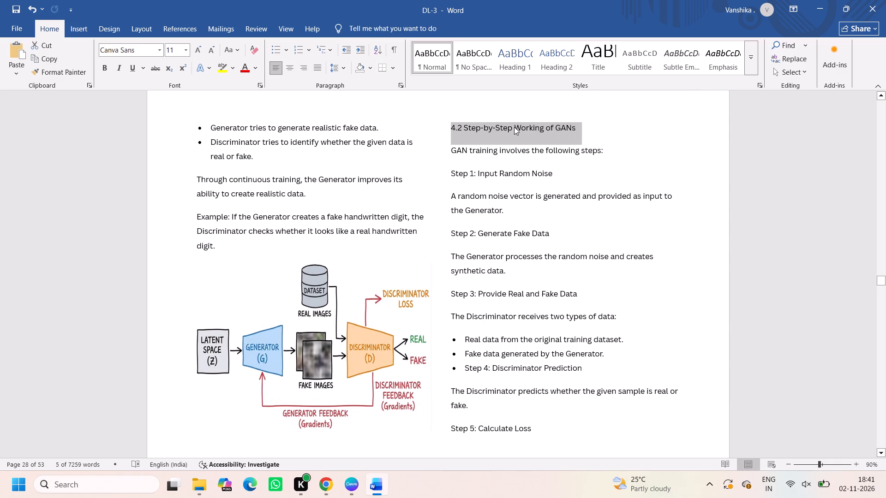
pyautogui.click(520, 150)
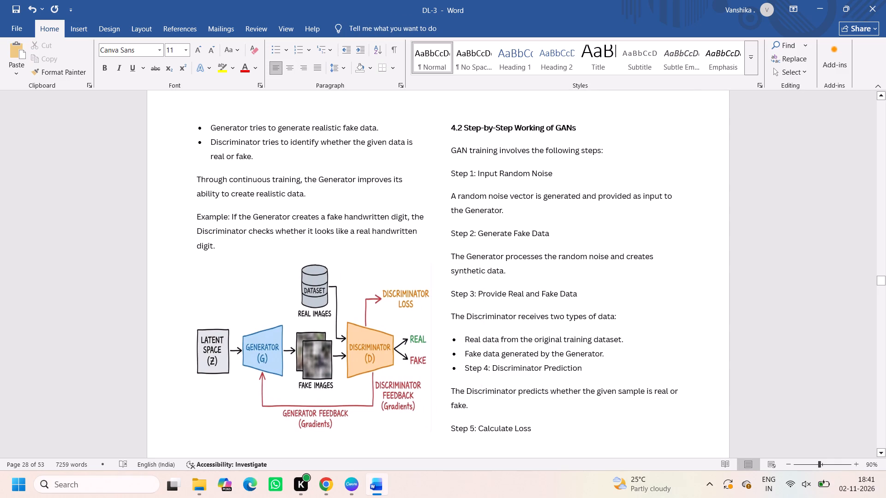
# Insert a blank line before "Step 5: Calculate Loss" so the heading moves to the next page with its text.
pyautogui.scroll(-2, 521, 398)
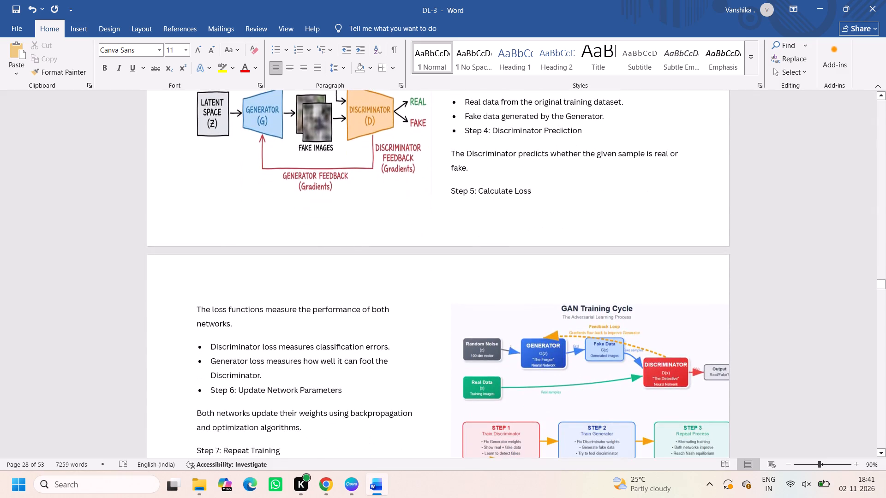
pyautogui.scroll(1, 521, 398)
pyautogui.click(450, 337)
pyautogui.press('Return')
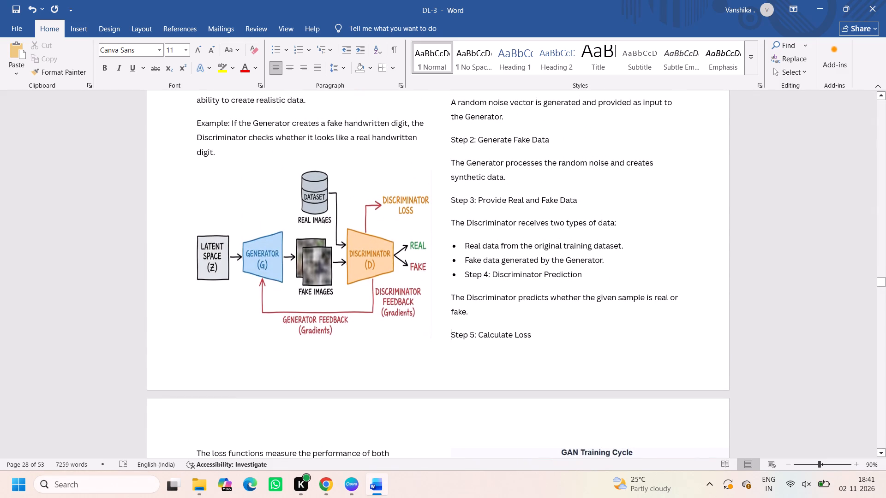
# Narrow the "GAN Training Cycle" diagram to fit within the page edge and make it slightly shorter.
pyautogui.scroll(-3, 450, 337)
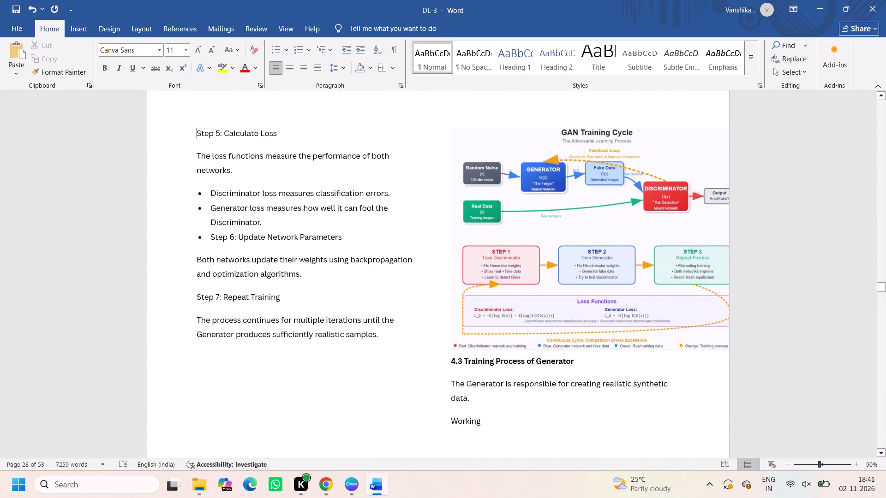
pyautogui.click(581, 300)
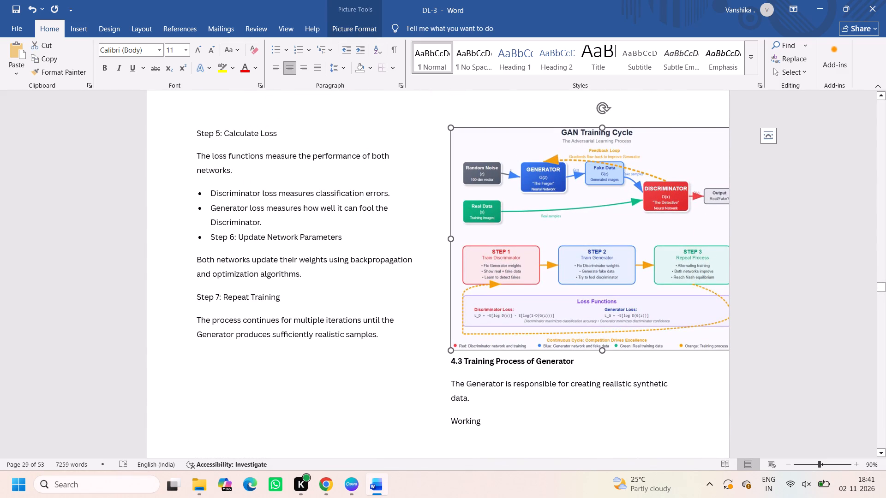
pyautogui.moveTo(450, 239); pyautogui.dragTo(479, 239)
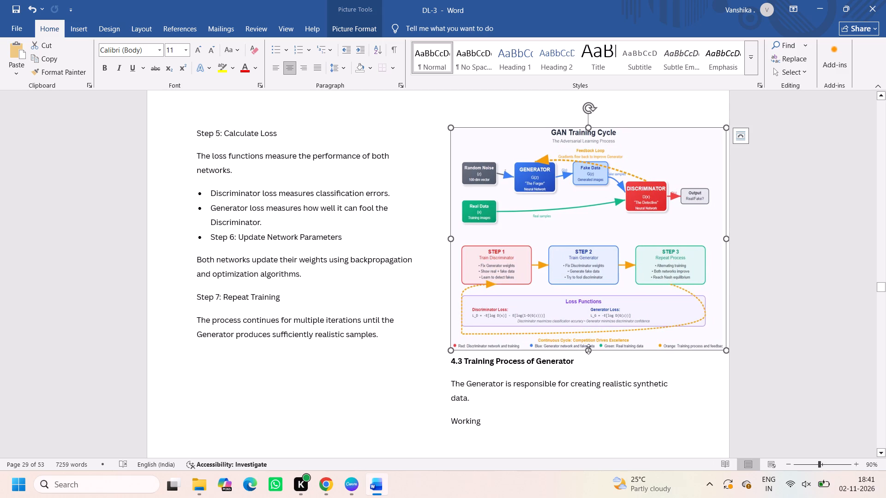
pyautogui.moveTo(589, 350); pyautogui.dragTo(601, 395)
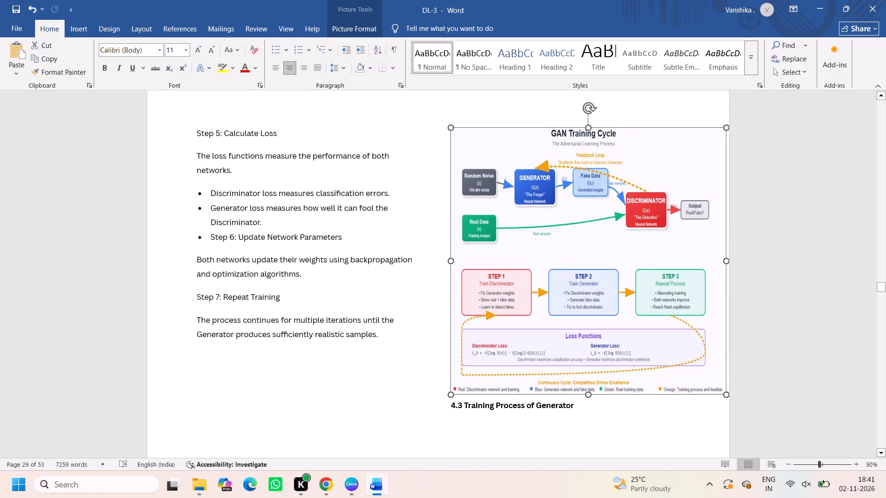
pyautogui.moveTo(601, 395); pyautogui.dragTo(620, 428)
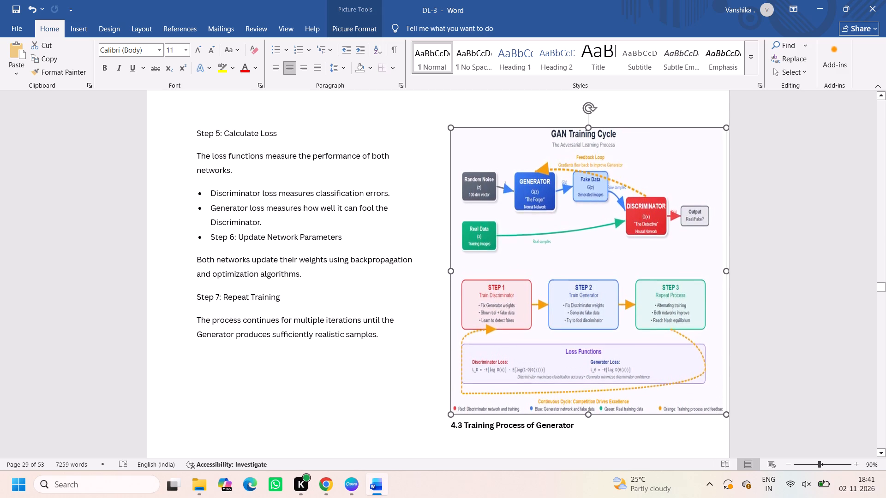
pyautogui.moveTo(620, 428); pyautogui.dragTo(611, 409)
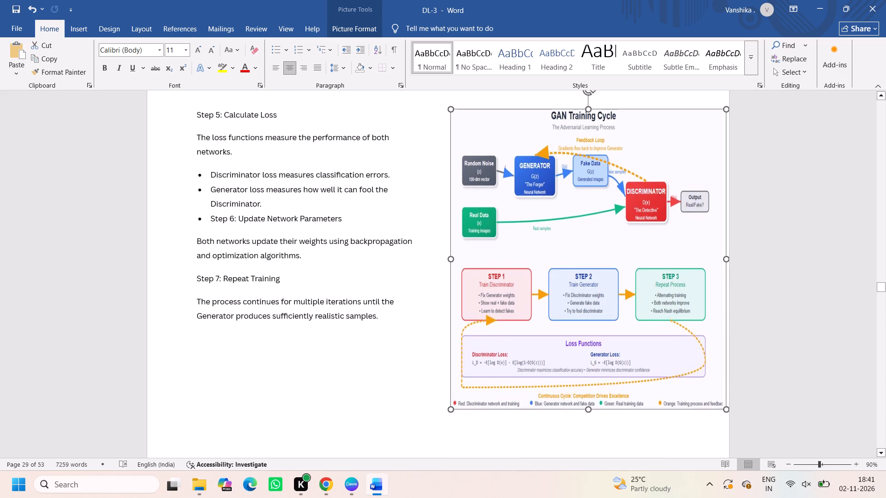
pyautogui.moveTo(611, 409); pyautogui.dragTo(607, 315)
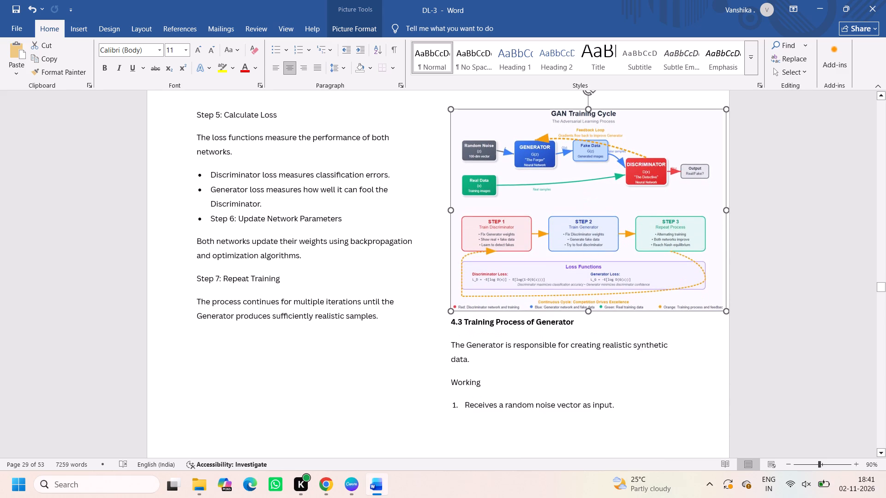
pyautogui.moveTo(607, 315); pyautogui.dragTo(607, 315)
pyautogui.click(589, 320)
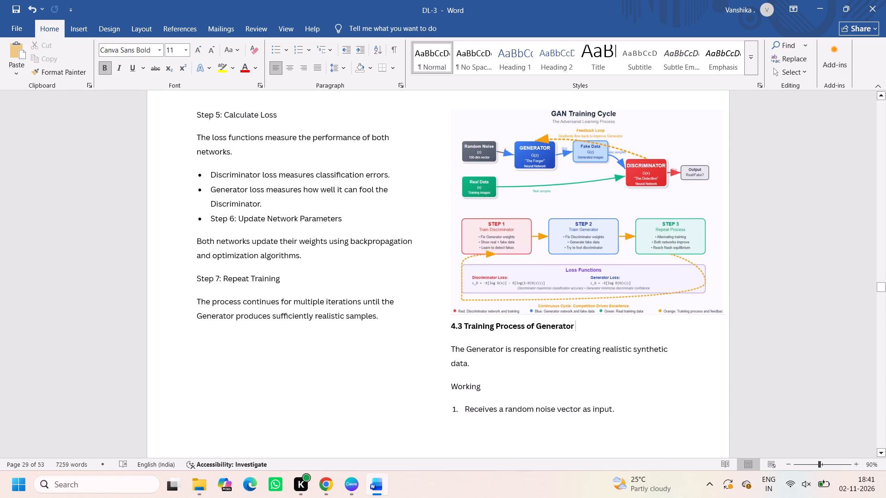
# Add a colon after the "Working" label in section 4.3, Training Process of Generator.
pyautogui.scroll(-2, 507, 363)
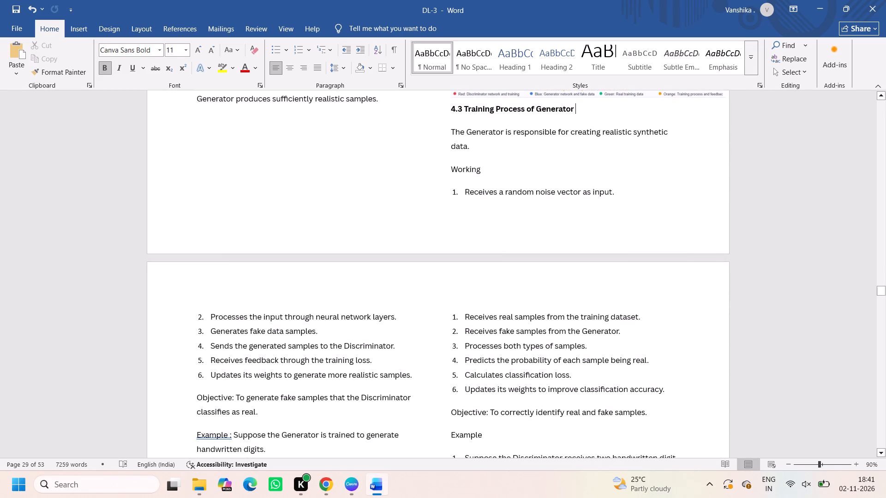
pyautogui.click(485, 166)
pyautogui.write(':')
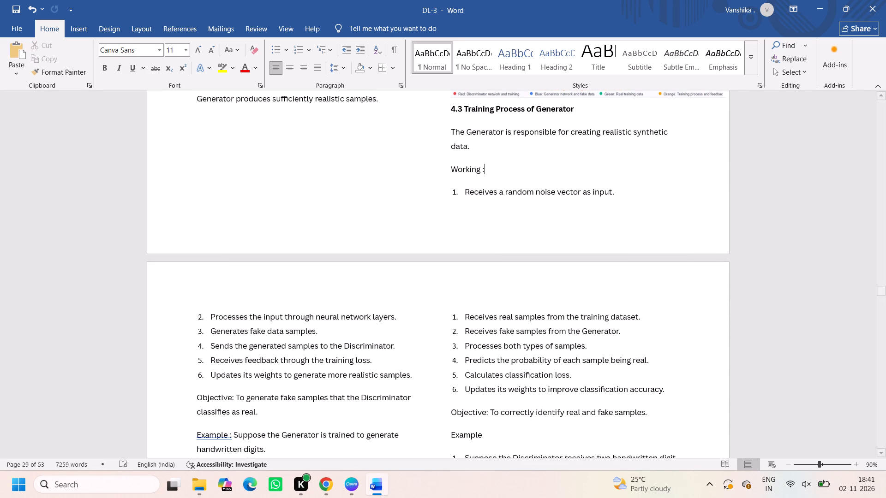
pyautogui.press('space')
# Insert a blank line before "Working" in section 4.4 so the label moves to the next column above its numbered list.
pyautogui.scroll(-1, 425, 368)
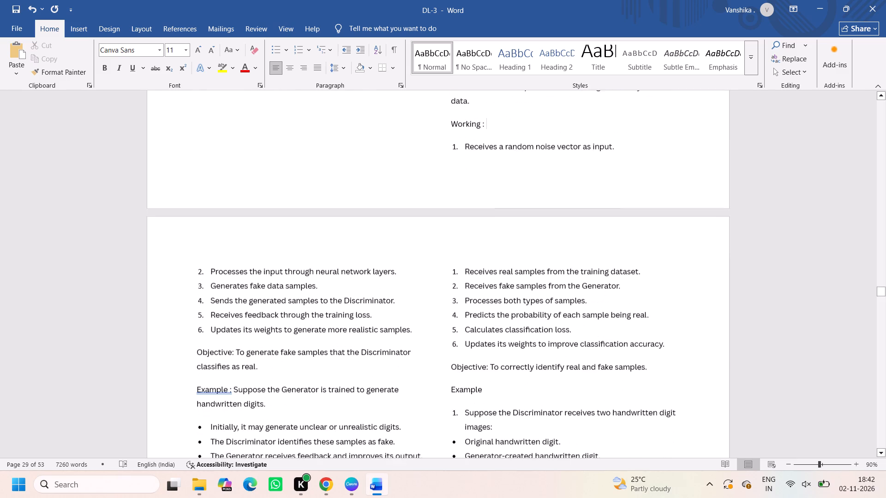
pyautogui.scroll(-1, 425, 368)
pyautogui.scroll(-2, 324, 352)
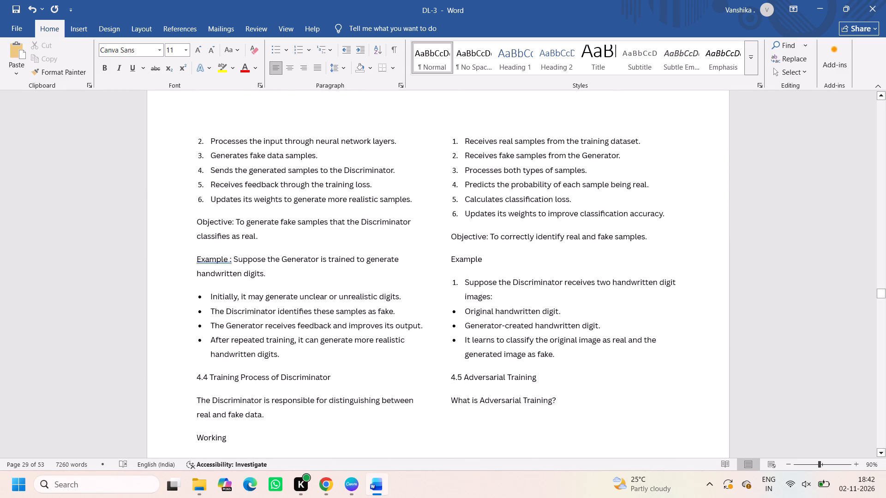
pyautogui.scroll(-1, 287, 378)
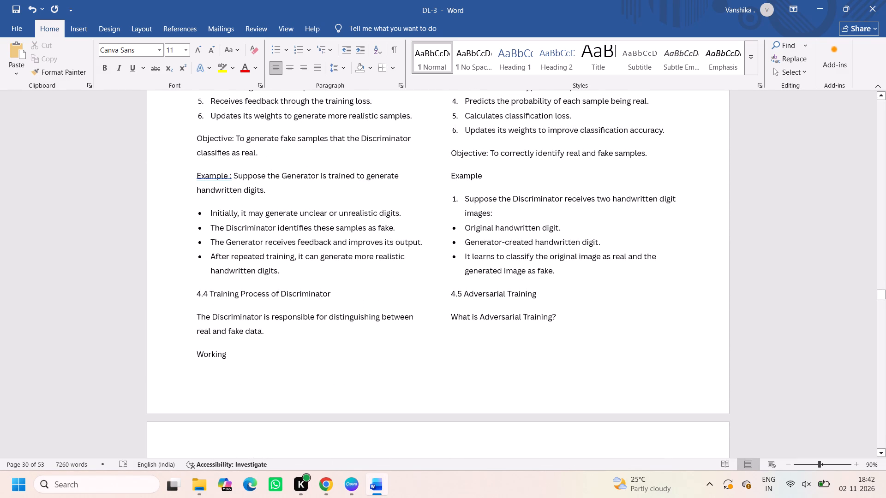
pyautogui.click(192, 352)
pyautogui.press('Return')
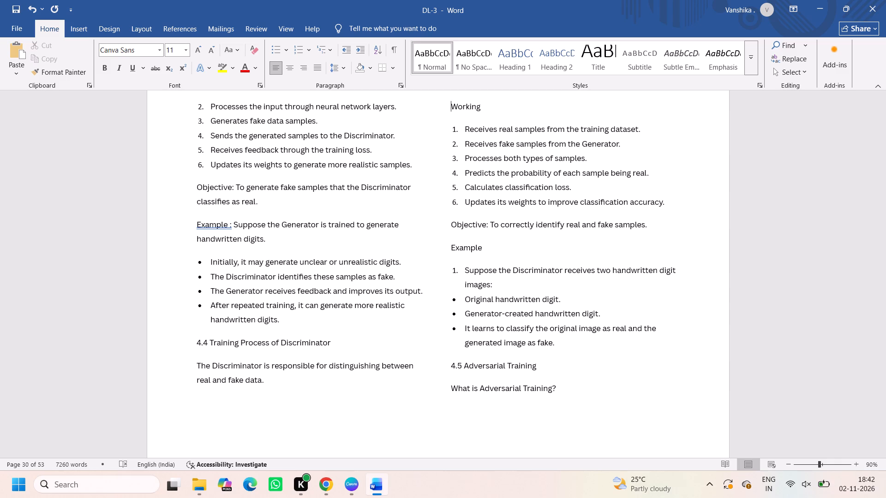
# Insert two blank lines before "4.5 Adversarial Training" so the heading starts on the next page.
pyautogui.click(451, 366)
pyautogui.press('Return')
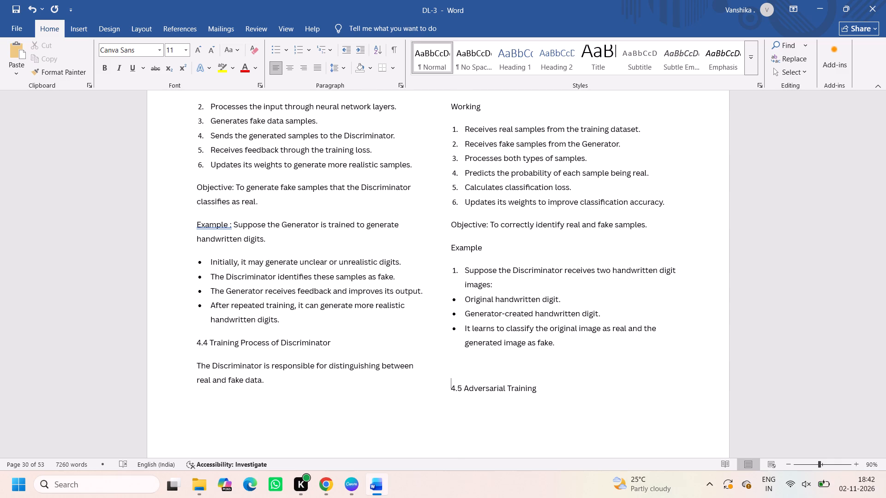
pyautogui.press('Return')
# Narrow the "How GAN Works" diagram in section 4.5 so its full frame fits within the page edge.
pyautogui.scroll(-1, 394, 325)
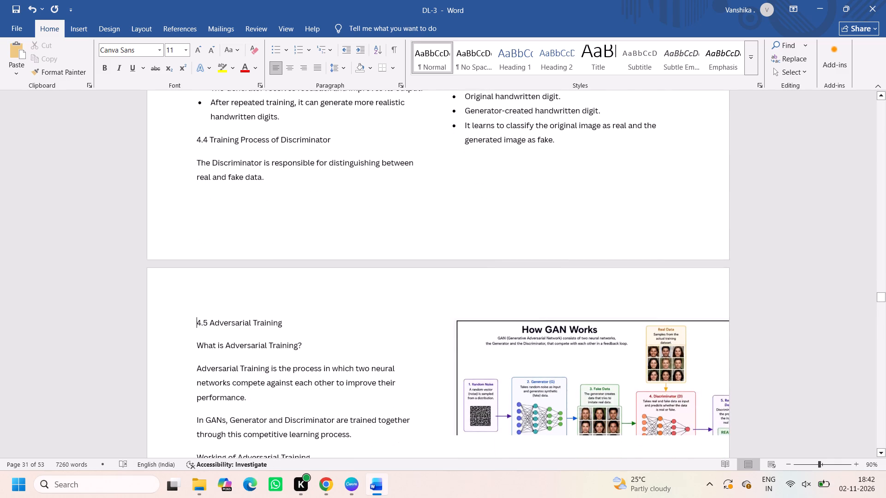
pyautogui.scroll(-2, 394, 325)
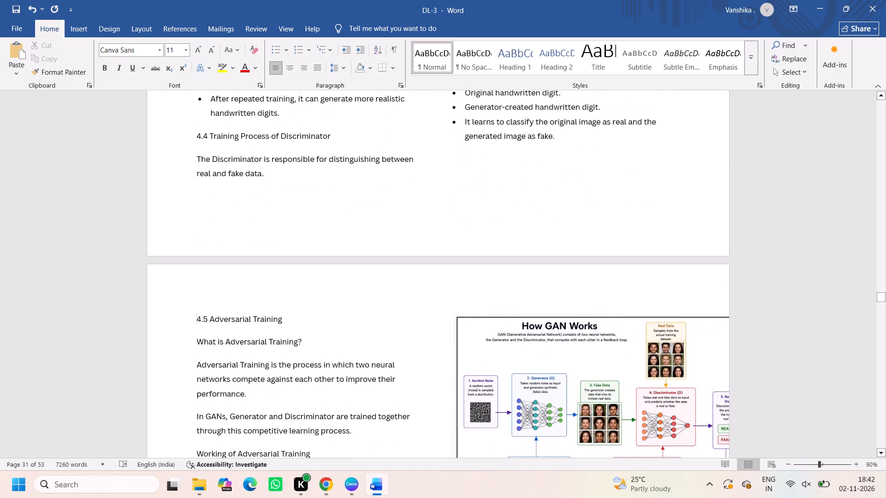
pyautogui.scroll(-4, 394, 325)
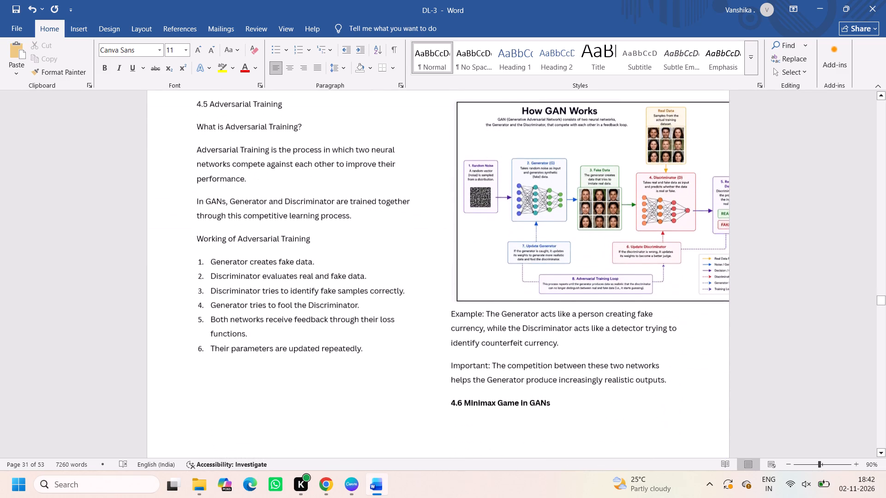
pyautogui.click(539, 253)
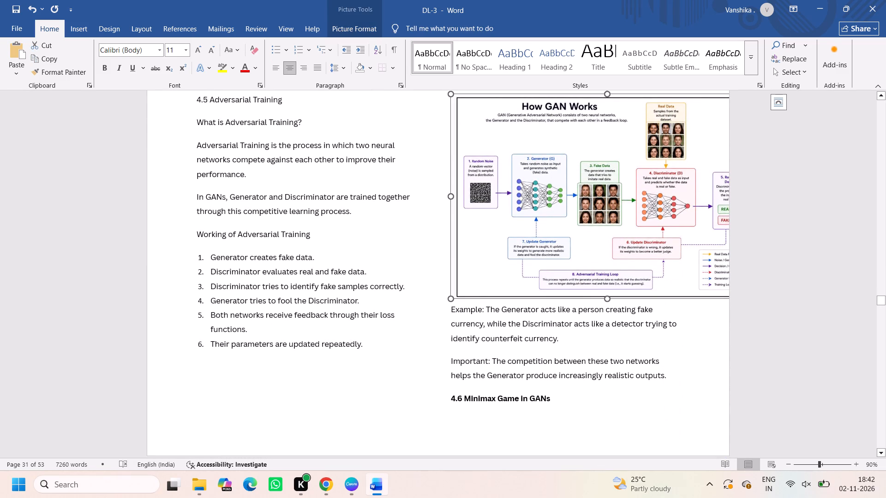
pyautogui.moveTo(451, 196); pyautogui.dragTo(482, 196)
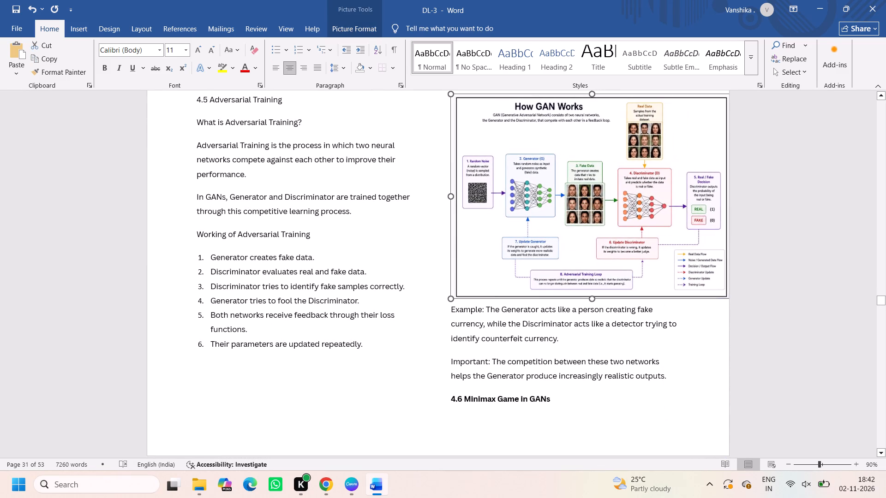
pyautogui.click(610, 219)
# Narrow the "How GAN Works" diagram in section 4.5 slightly more so it sits clear of the page edge.
pyautogui.keyDown('ctrl'); pyautogui.scroll(2, 611, 182); pyautogui.keyUp('ctrl')
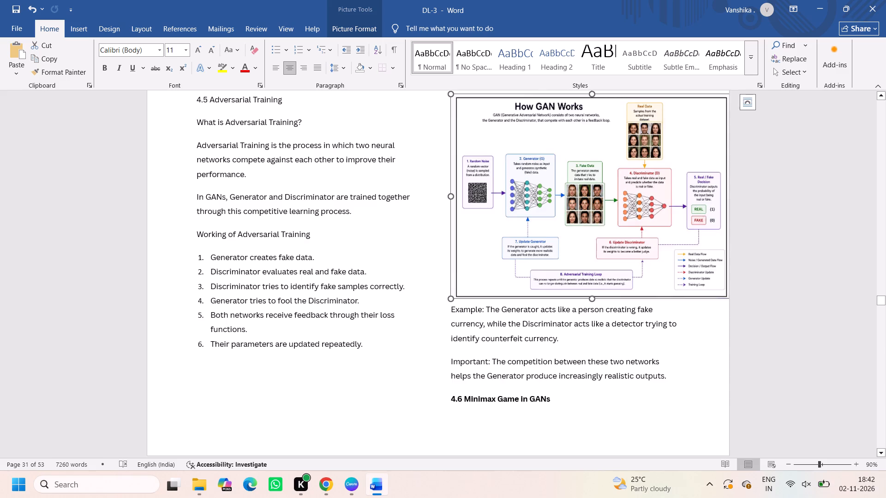
pyautogui.keyDown('ctrl'); pyautogui.scroll(4, 611, 182); pyautogui.keyUp('ctrl')
pyautogui.keyDown('ctrl'); pyautogui.scroll(-3, 611, 182); pyautogui.keyUp('ctrl')
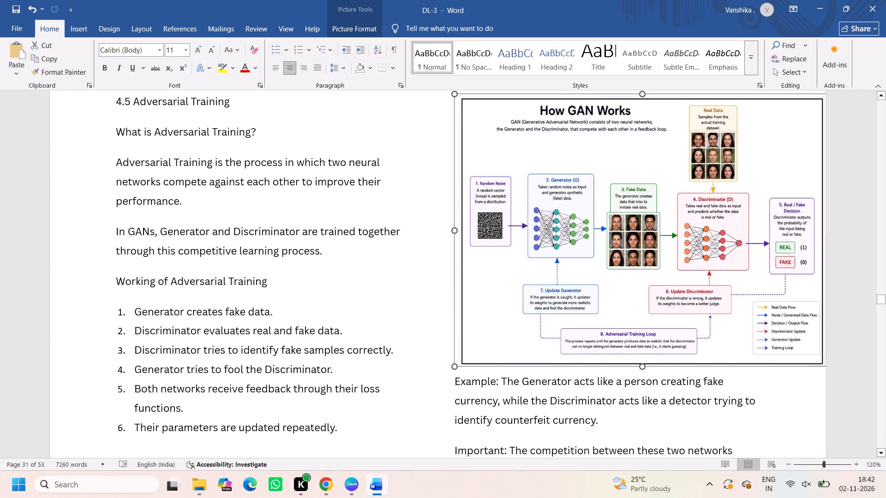
pyautogui.keyDown('ctrl'); pyautogui.scroll(-1, 611, 182); pyautogui.keyUp('ctrl')
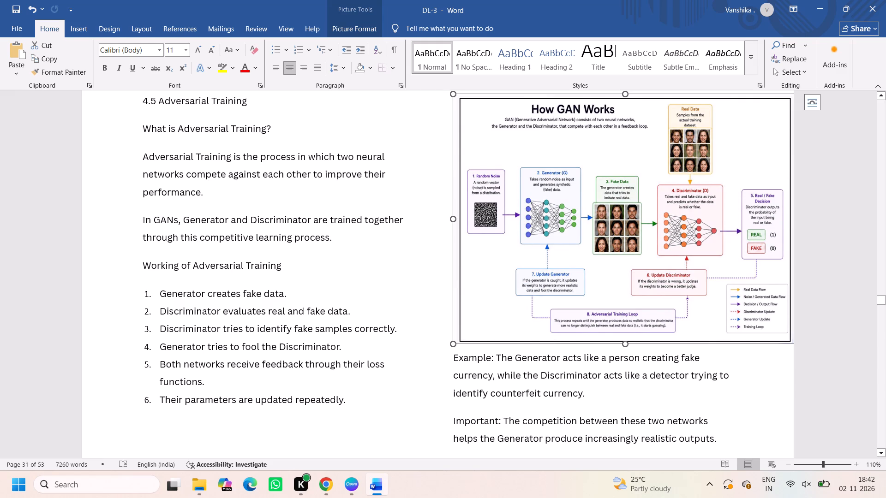
pyautogui.click(531, 361)
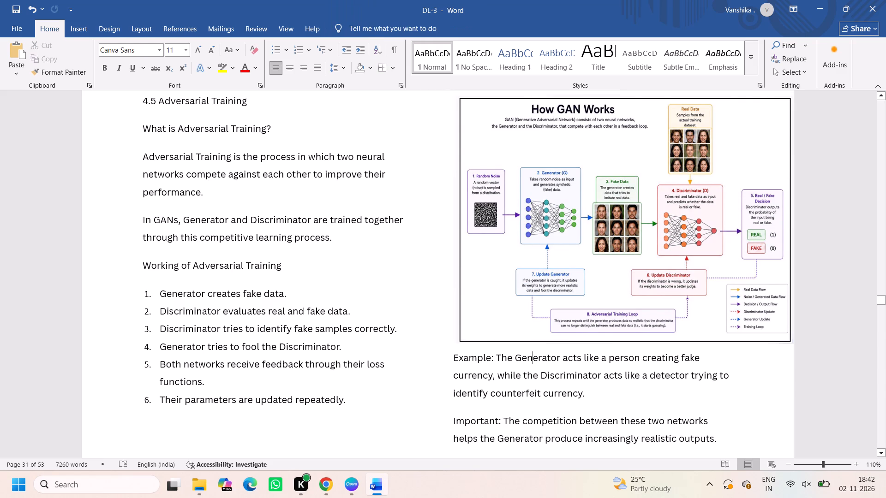
pyautogui.click(519, 316)
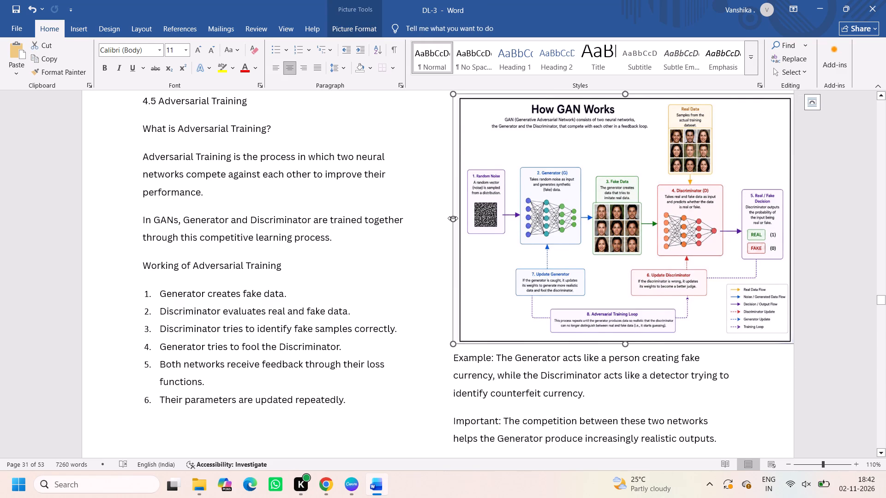
pyautogui.moveTo(453, 218); pyautogui.dragTo(461, 218)
pyautogui.click(518, 373)
# Insert a blank line before "4.6 Minimax Game in GANs" so the heading starts on the next page.
pyautogui.scroll(-1, 518, 373)
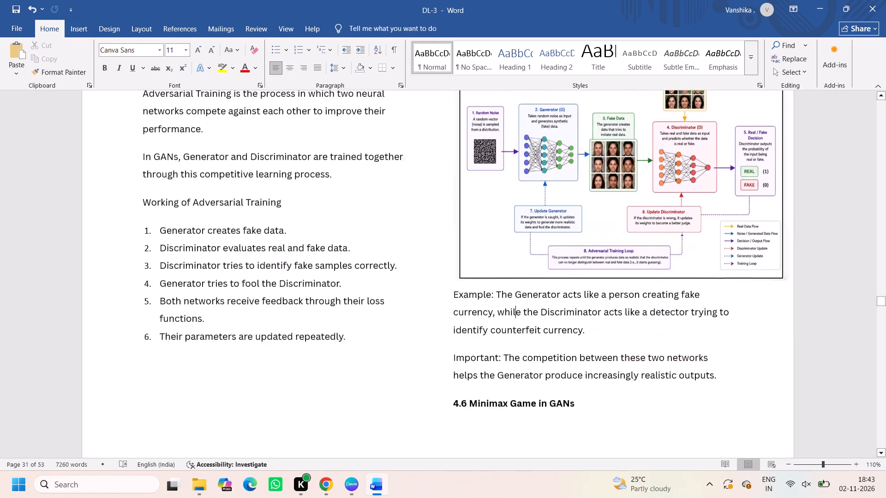
pyautogui.scroll(-1, 518, 373)
pyautogui.click(448, 329)
pyautogui.press('Return')
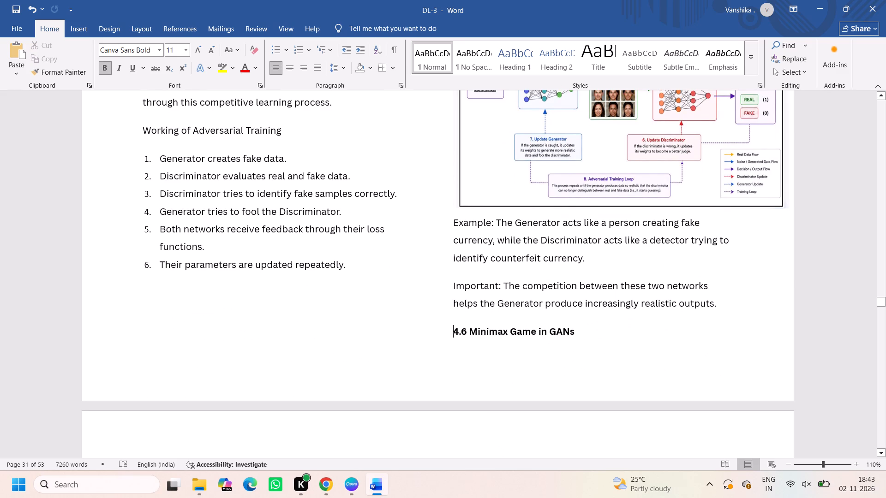
# Delete the "What is a Minimax Game?" subheading and its leftover empty line below the 4.6 heading.
pyautogui.scroll(-1, 356, 355)
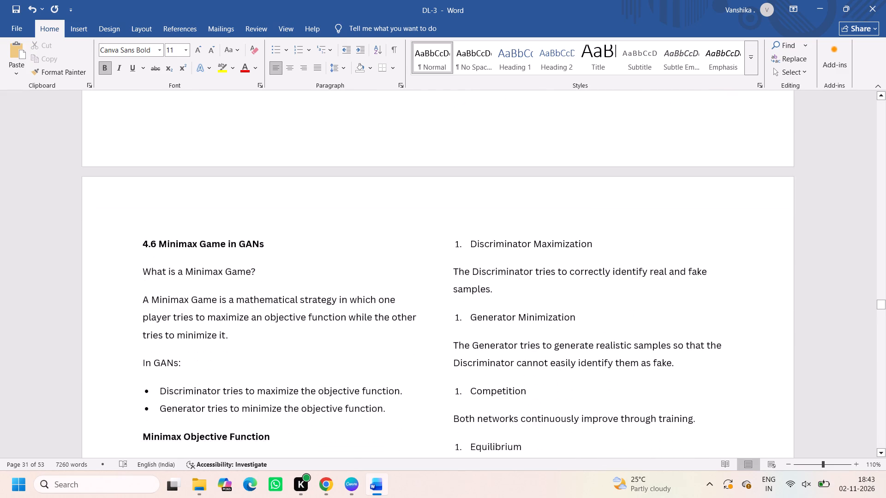
pyautogui.scroll(-1, 356, 355)
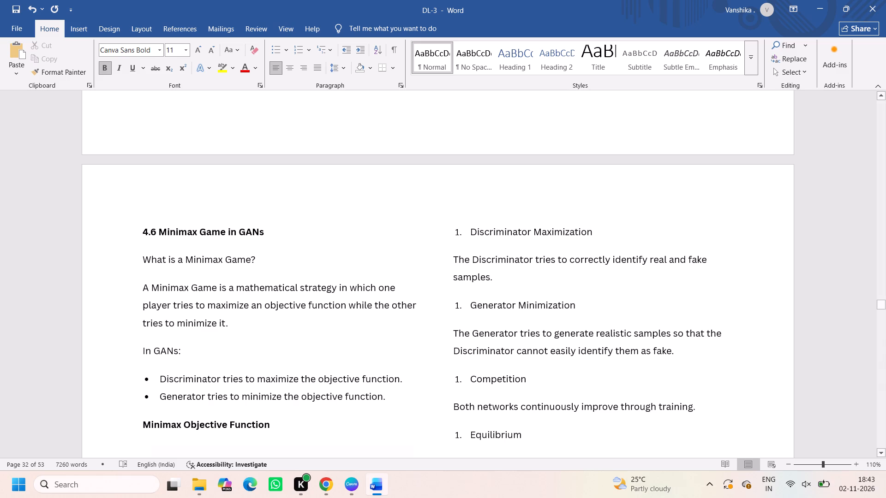
pyautogui.scroll(-1, 188, 344)
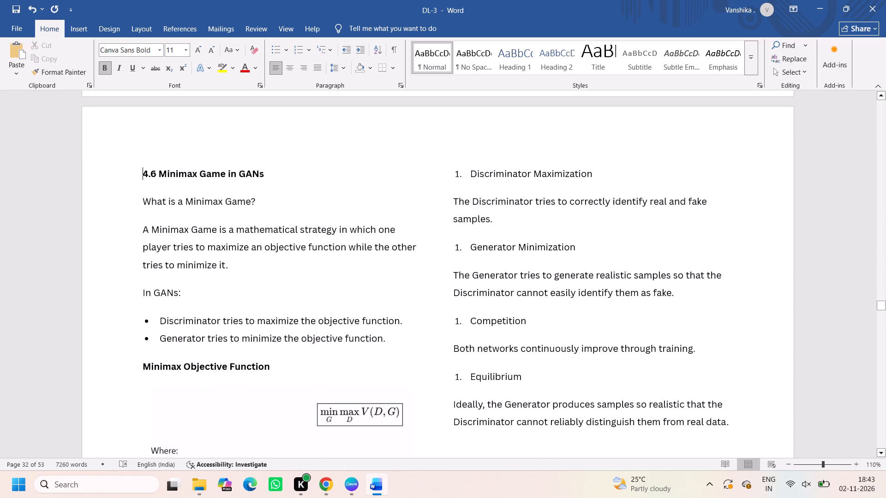
pyautogui.tripleClick(188, 205)
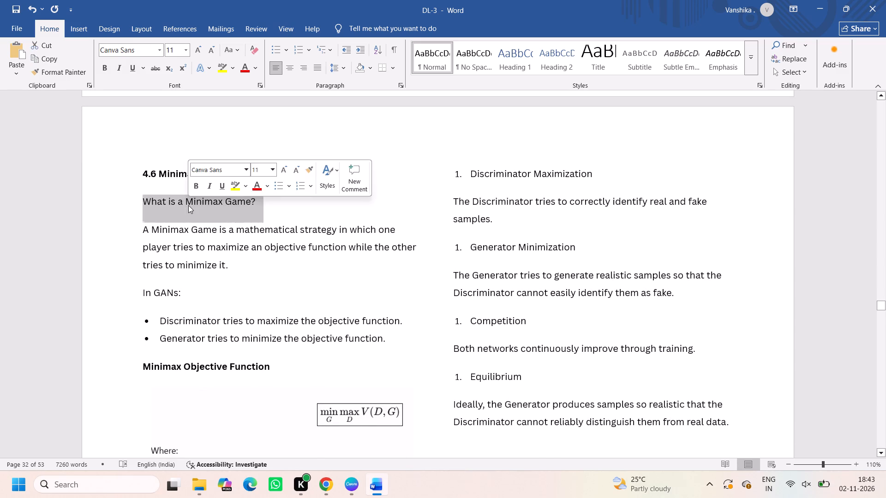
pyautogui.press(']')
pyautogui.press('BackSpace')
pyautogui.press('BackSpace')
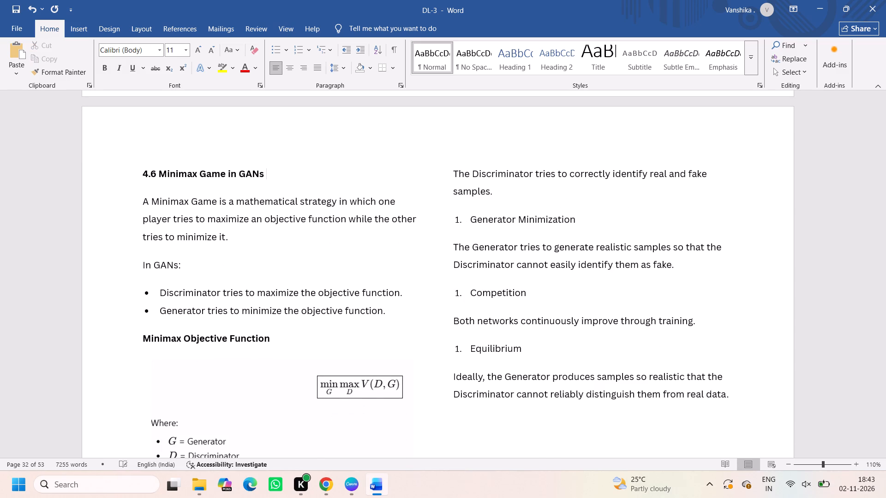
# Reduce the width and height of the Minimax Objective Function formula picture so the Discriminator Maximization text fits beneath it.
pyautogui.scroll(-1, 282, 251)
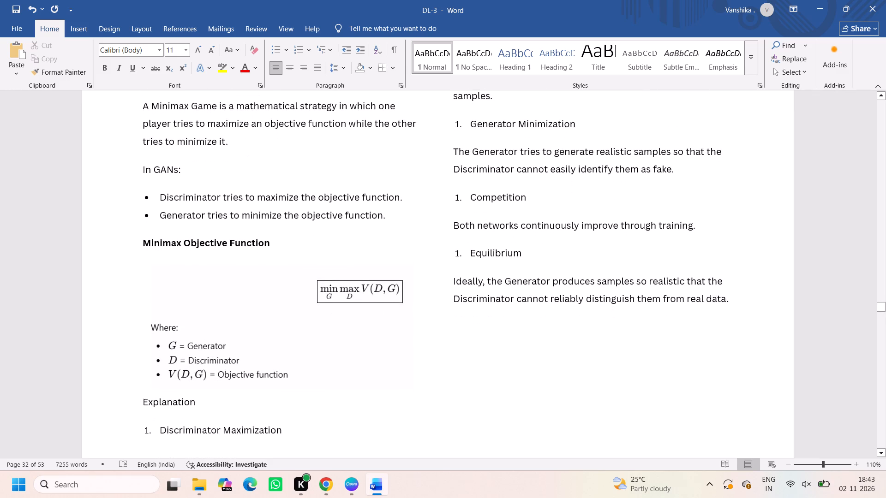
pyautogui.click(335, 290)
pyautogui.moveTo(153, 325); pyautogui.dragTo(178, 320)
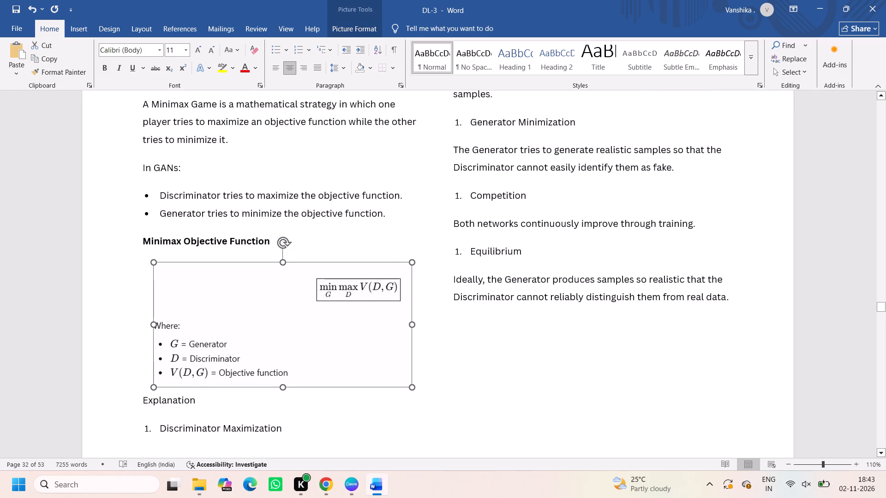
pyautogui.moveTo(178, 320); pyautogui.dragTo(183, 320)
pyautogui.click(290, 425)
pyautogui.scroll(-1, 293, 385)
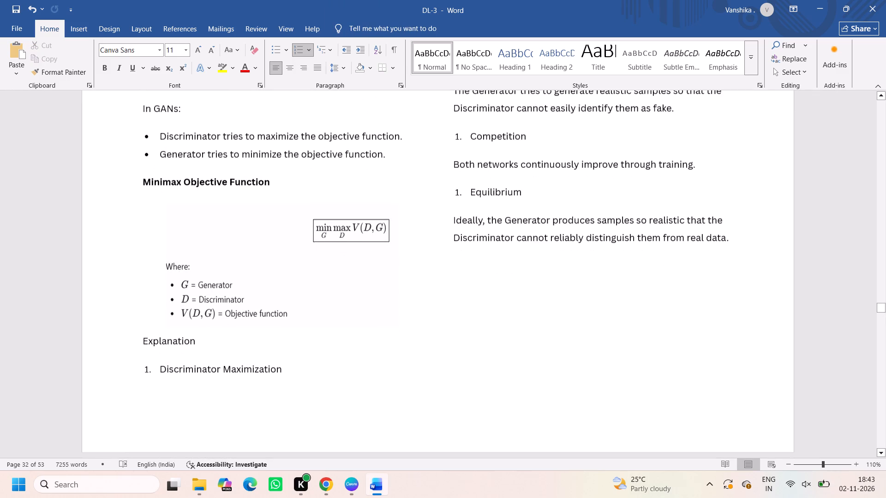
pyautogui.scroll(-1, 293, 385)
pyautogui.click(241, 349)
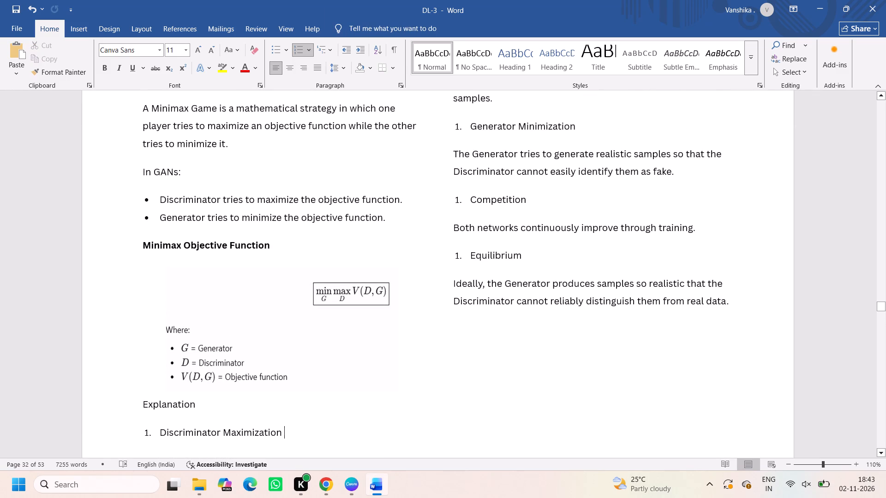
pyautogui.moveTo(283, 391); pyautogui.dragTo(289, 355)
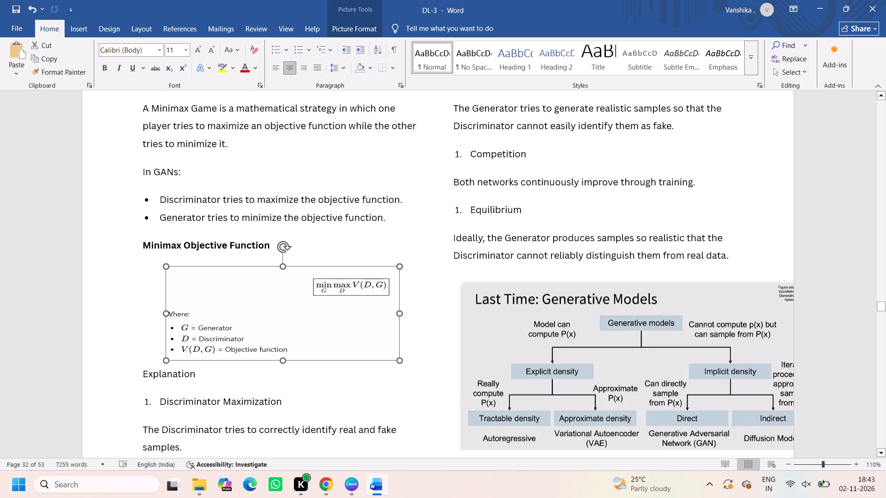
pyautogui.moveTo(289, 355); pyautogui.dragTo(289, 354)
# Check the page flow from the end of section 4.6 into section 4.7, including the "Generative Models" diagram.
pyautogui.scroll(-1, 462, 377)
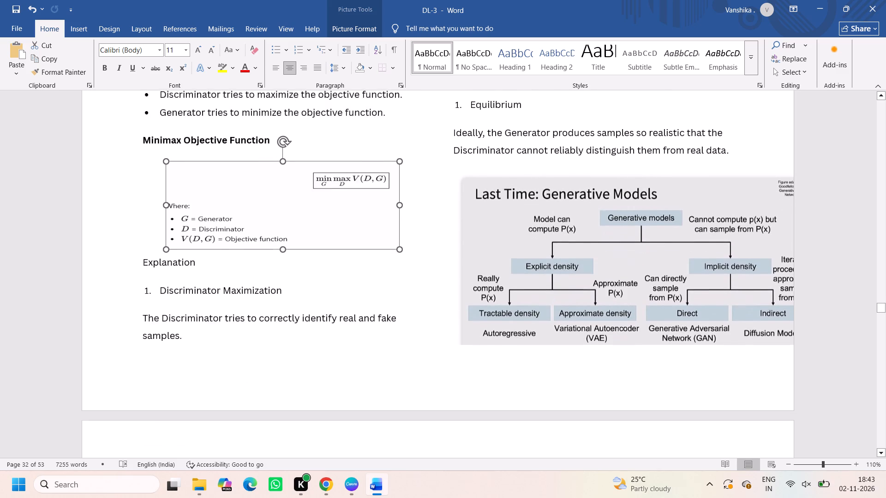
pyautogui.scroll(-3, 462, 377)
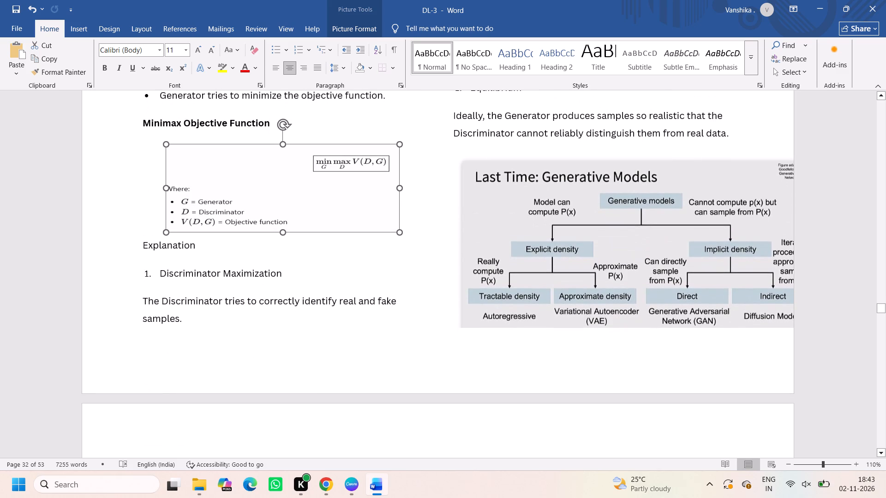
pyautogui.scroll(-2, 462, 377)
pyautogui.scroll(1, 462, 377)
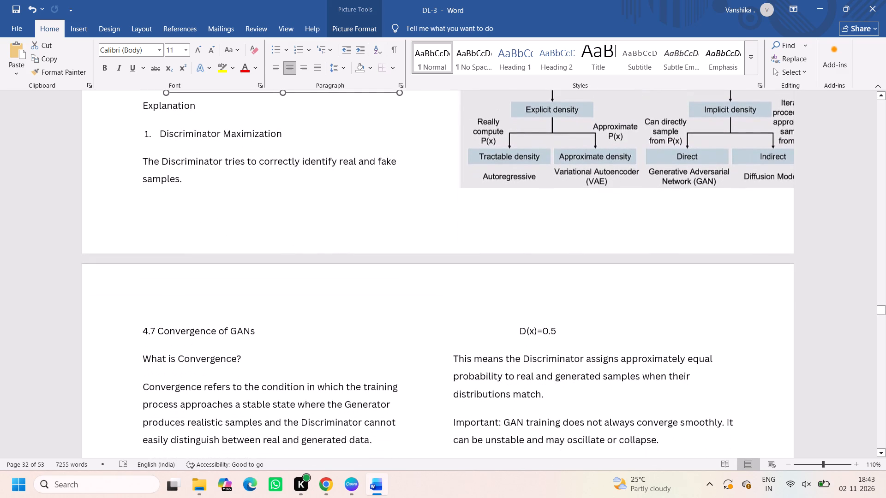
pyautogui.scroll(1, 462, 377)
pyautogui.click(536, 354)
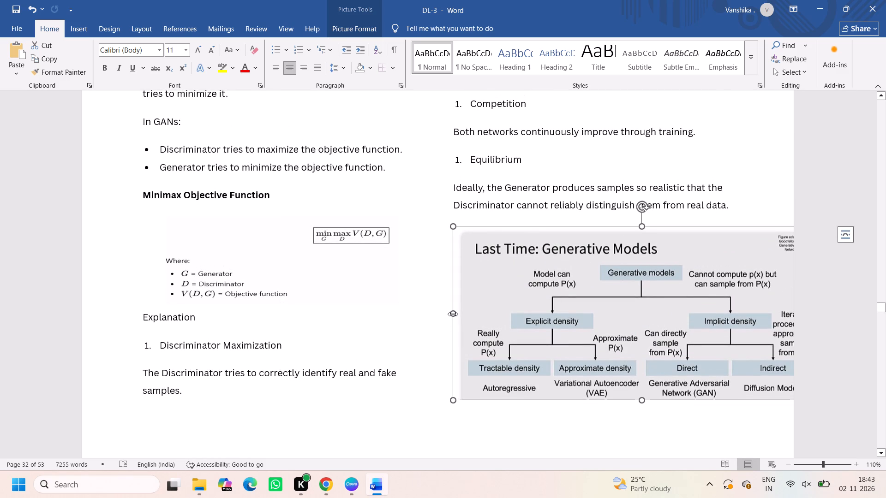
# Renumber Generator Minimization, Competition and Equilibrium in section 4.6 as items 2, 3 and 4.
pyautogui.scroll(2, 460, 296)
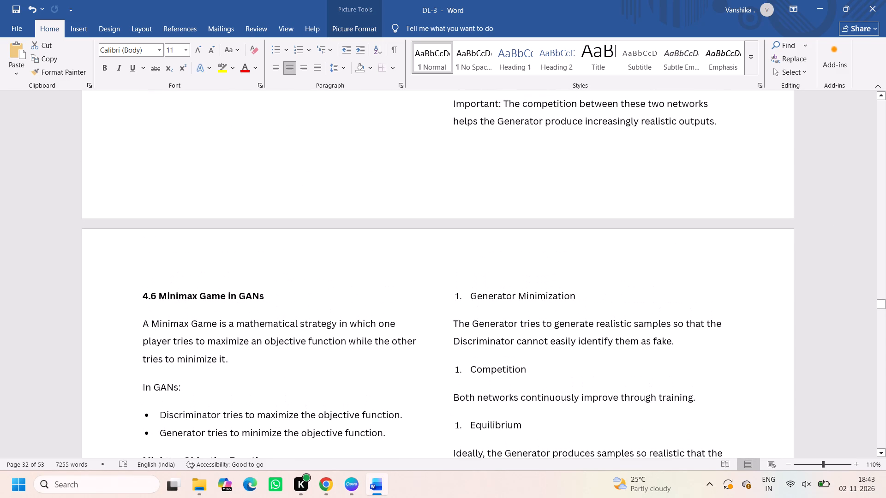
pyautogui.click(462, 296)
pyautogui.press('BackSpace')
pyautogui.press('BackSpace')
pyautogui.write('2.')
pyautogui.press('space')
pyautogui.click(464, 369)
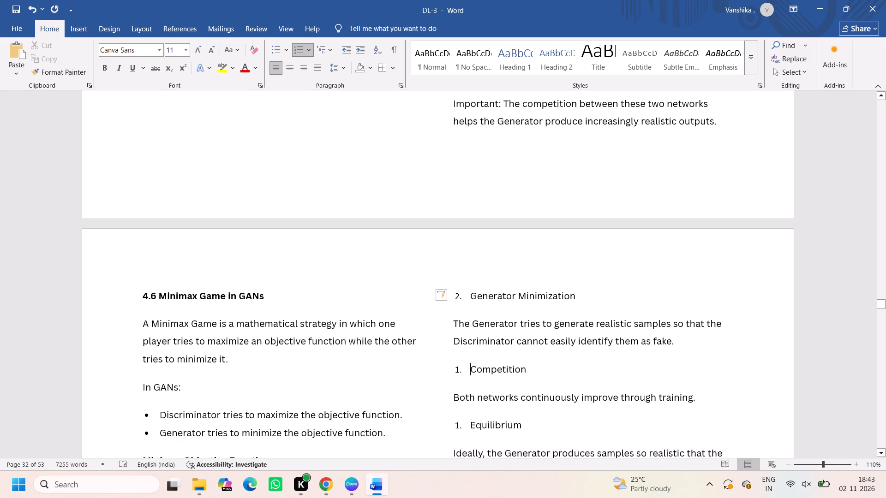
pyautogui.press('BackSpace')
pyautogui.write('3,')
pyautogui.press('BackSpace')
pyautogui.write('.')
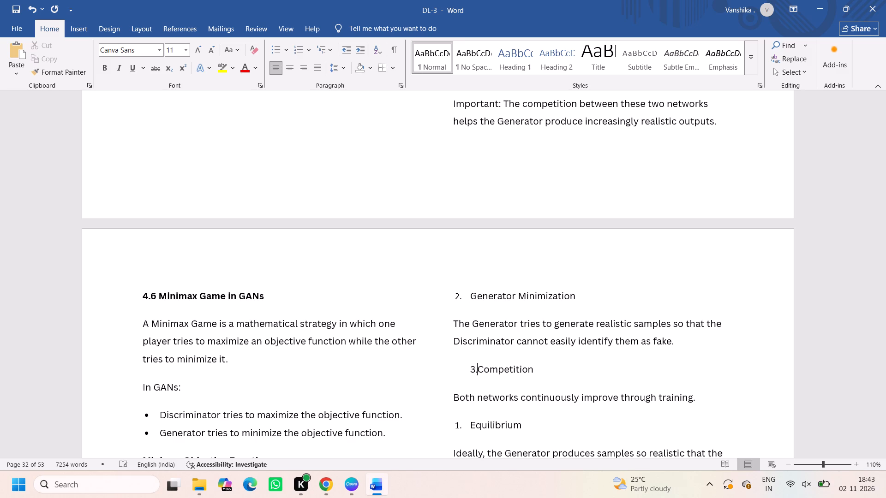
pyautogui.press('space')
pyautogui.click(464, 429)
pyautogui.press('BackSpace')
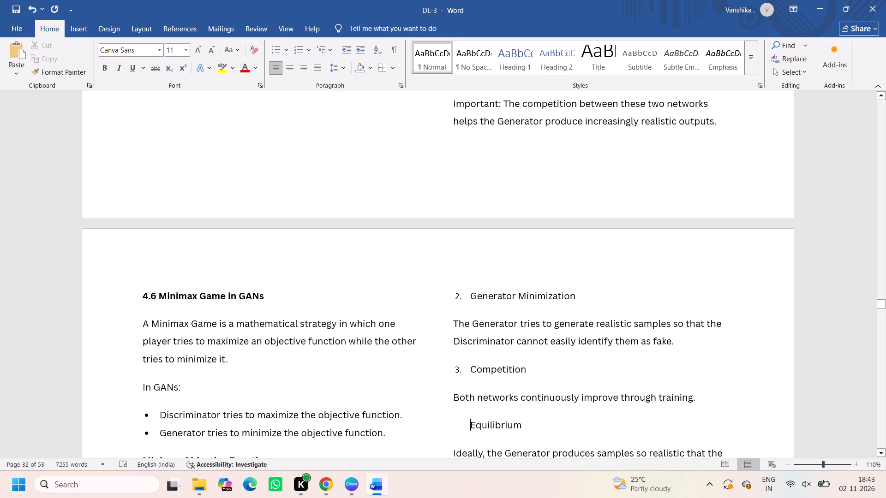
pyautogui.write('4.')
pyautogui.press('space')
# Narrow the "Last Time: Generative Models" diagram to fit within the page edge and make it slightly taller.
pyautogui.scroll(-2, 464, 429)
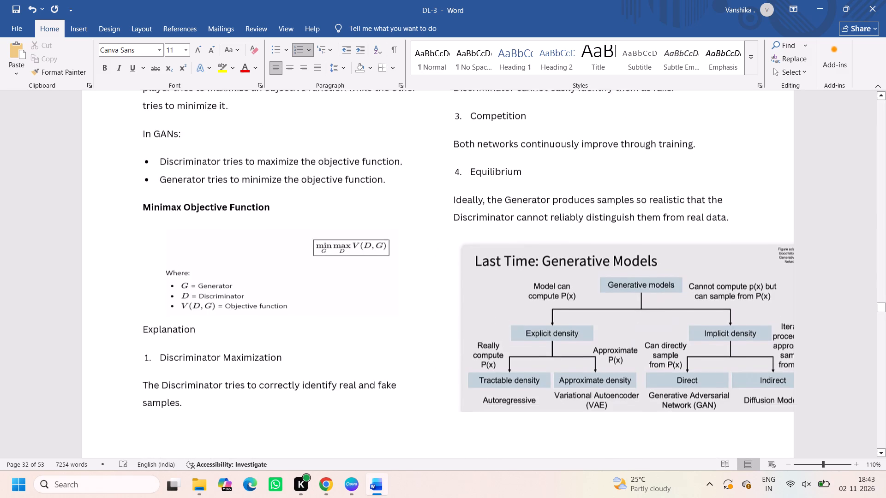
pyautogui.click(533, 360)
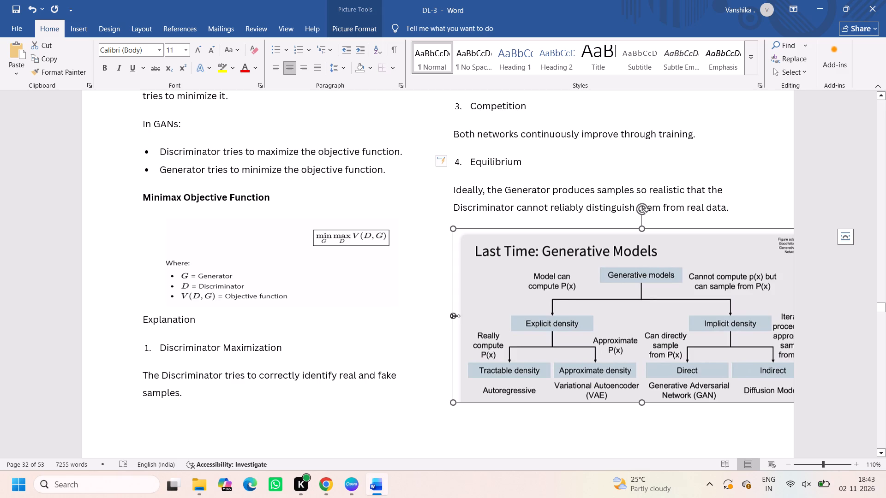
pyautogui.moveTo(454, 314); pyautogui.dragTo(495, 318)
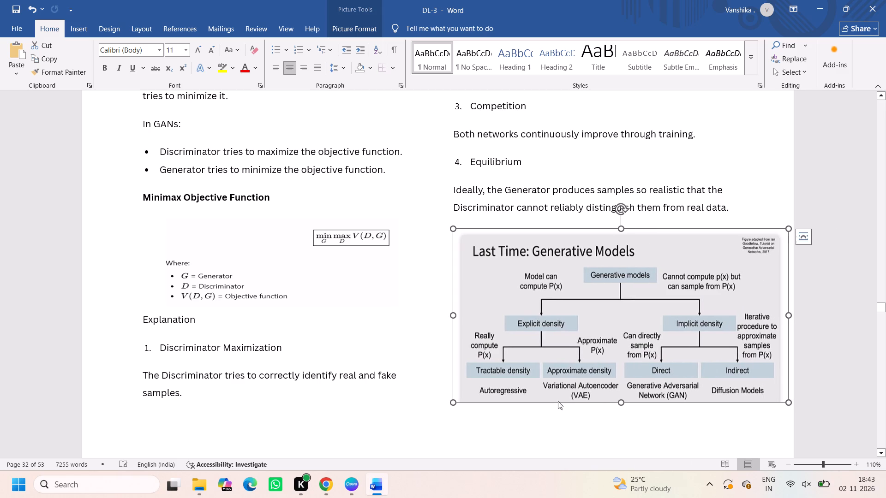
pyautogui.moveTo(621, 402); pyautogui.dragTo(623, 412)
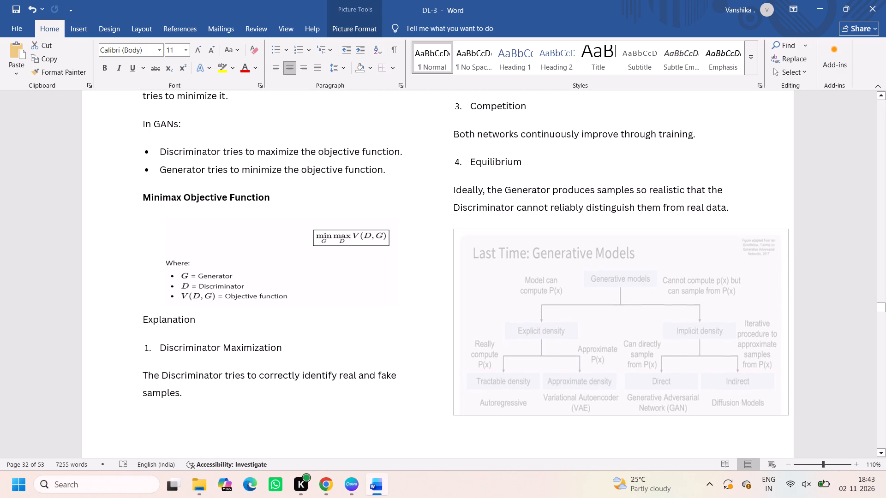
pyautogui.moveTo(623, 412); pyautogui.dragTo(622, 406)
pyautogui.click(444, 362)
pyautogui.scroll(-1, 444, 362)
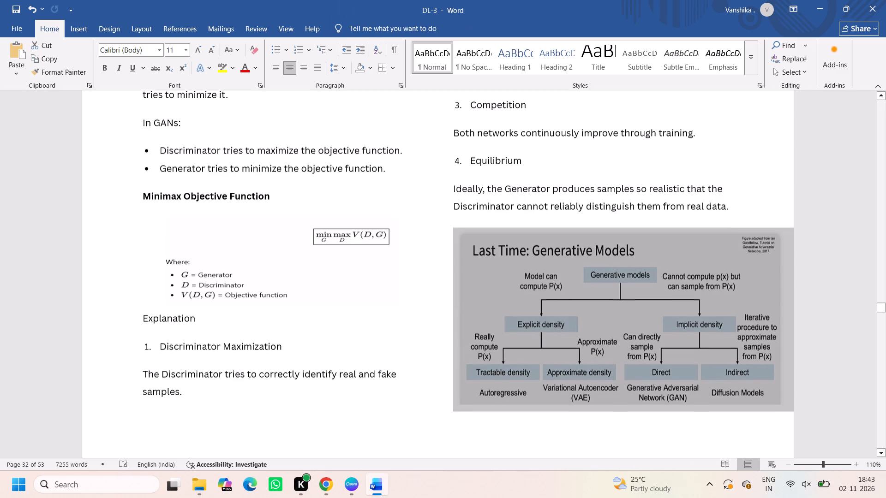
pyautogui.scroll(-1, 444, 362)
pyautogui.click(431, 349)
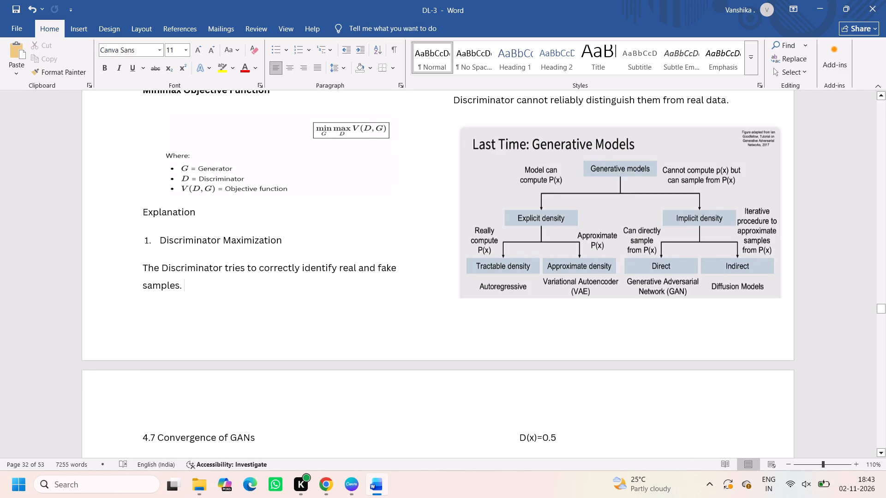
# Review the layout of section 4.6 and the start of section 4.7, Convergence of GANs.
pyautogui.scroll(1, 174, 210)
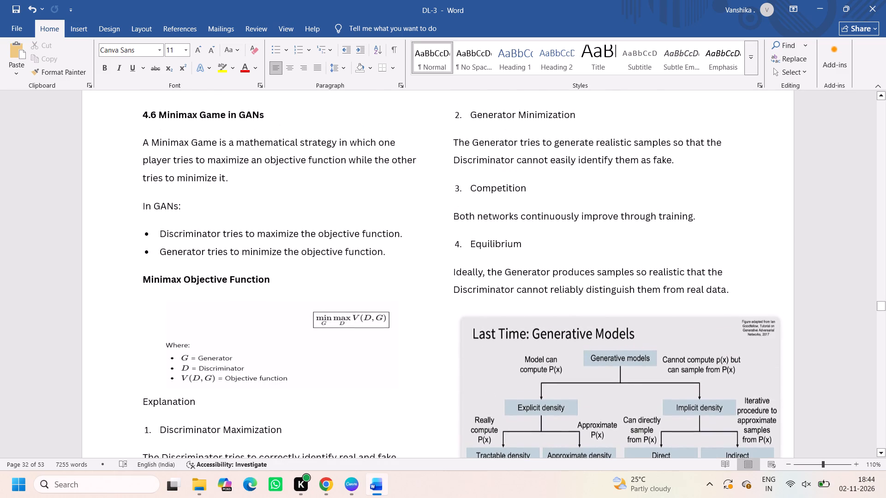
pyautogui.scroll(1, 174, 210)
pyautogui.scroll(1, 195, 275)
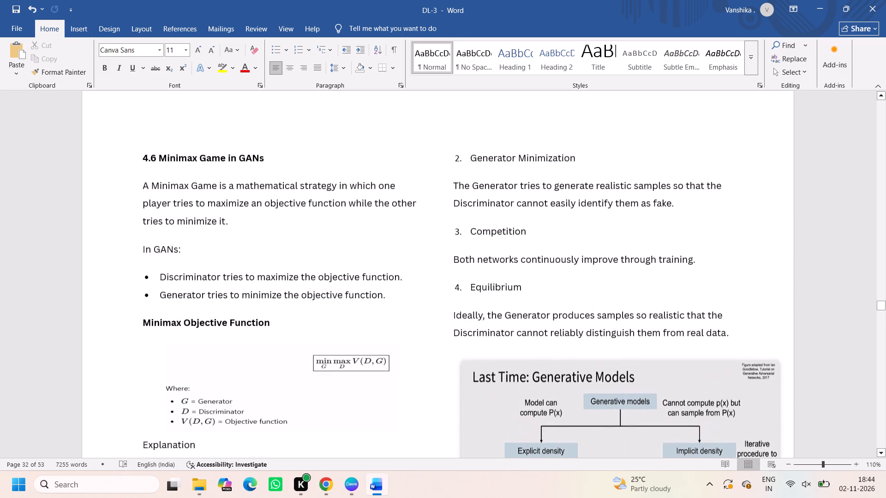
pyautogui.scroll(-3, 195, 275)
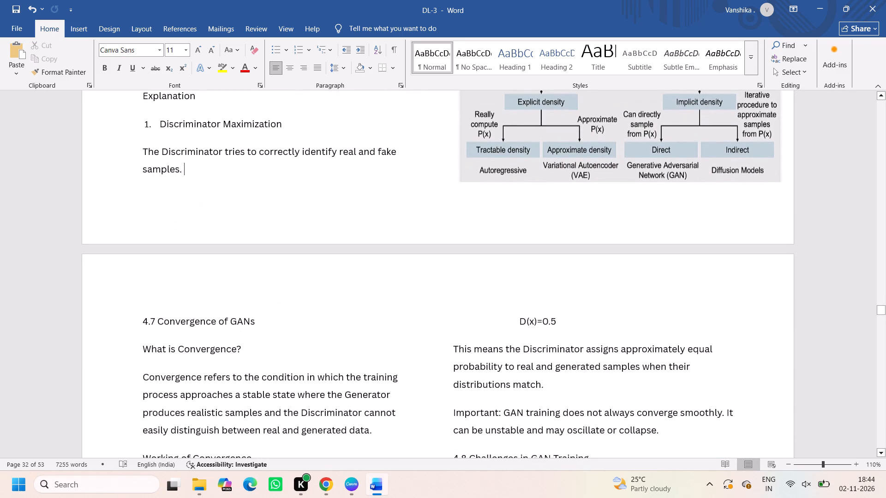
pyautogui.scroll(-2, 195, 275)
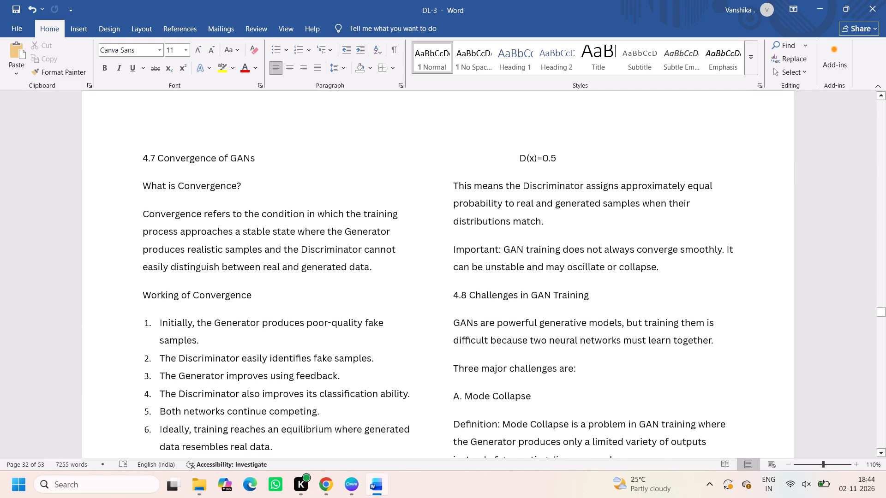
# Delete the "What is Convergence?" subheading under section 4.7.
pyautogui.tripleClick(197, 183)
pyautogui.press('BackSpace')
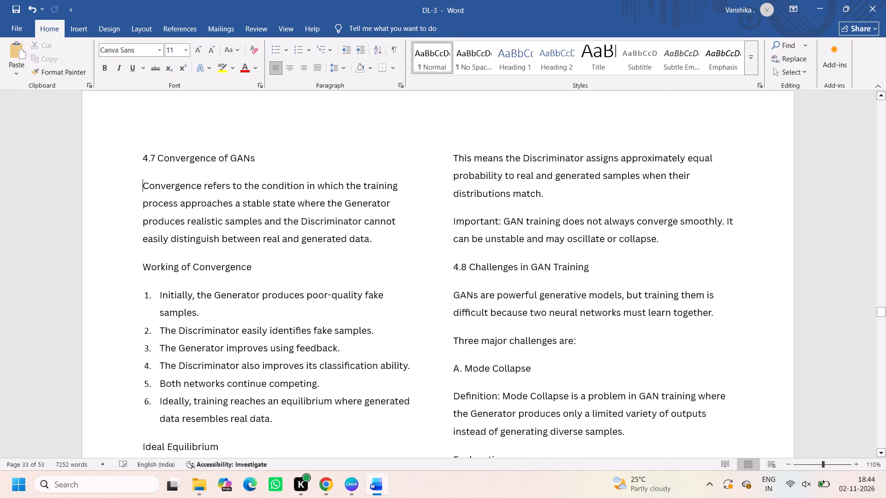
# Make the "4.7 Convergence of GANs" heading bold.
pyautogui.scroll(-1, 337, 306)
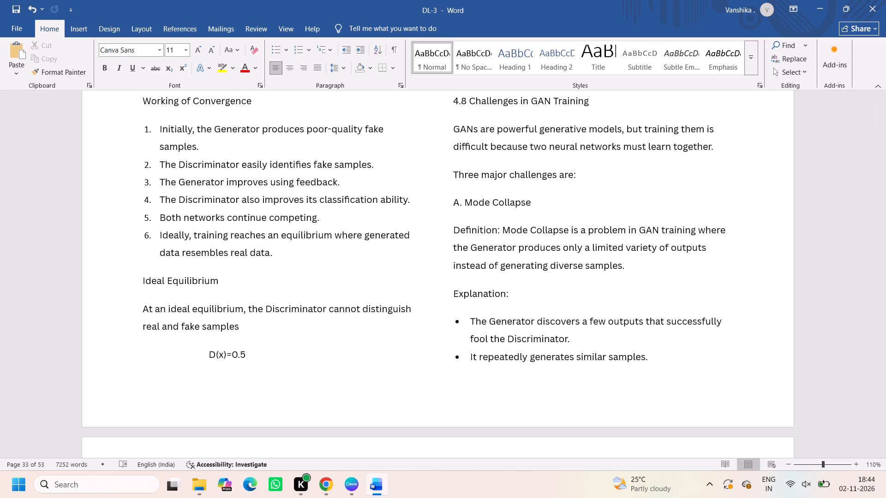
pyautogui.scroll(1, 377, 326)
pyautogui.scroll(1, 429, 214)
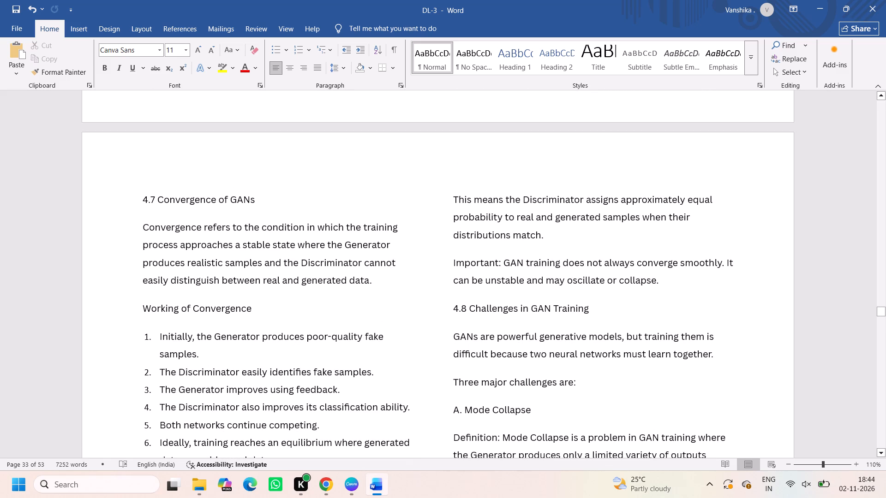
pyautogui.tripleClick(219, 196)
pyautogui.click(219, 196)
pyautogui.tripleClick(219, 196)
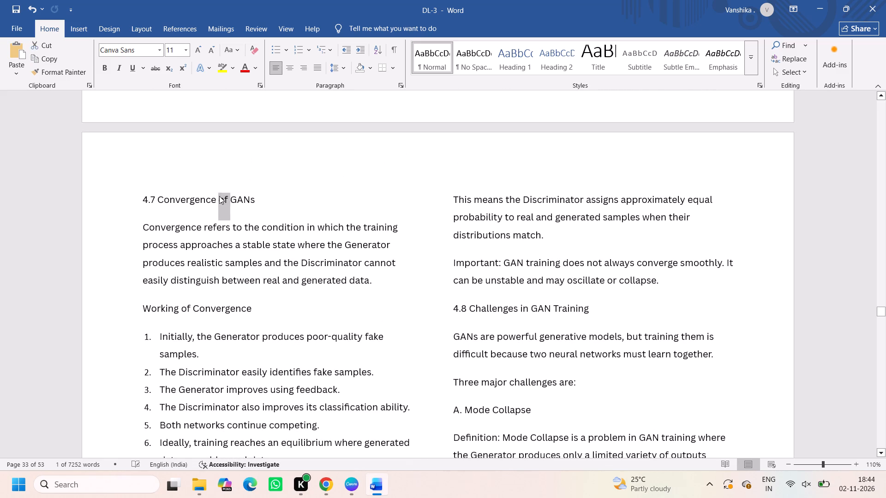
pyautogui.hotkey('ctrl', 'b')
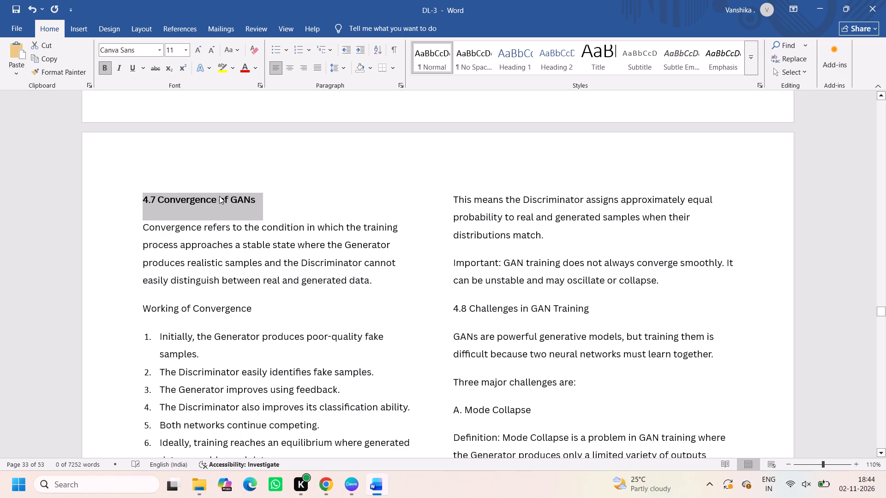
pyautogui.click(262, 307)
# Check the layout of section 4.6 again, and make the "Ideal Equilibrium" subheading in section 4.7 bold.
pyautogui.scroll(3, 262, 307)
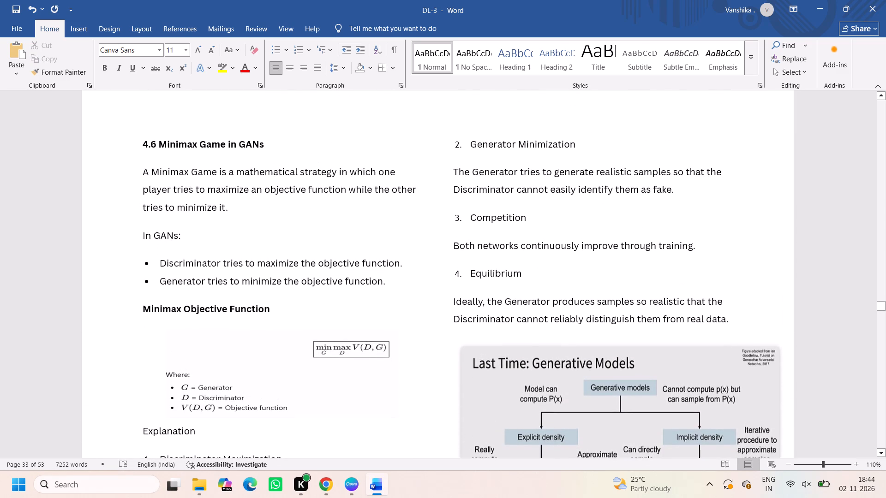
pyautogui.scroll(-2, 465, 321)
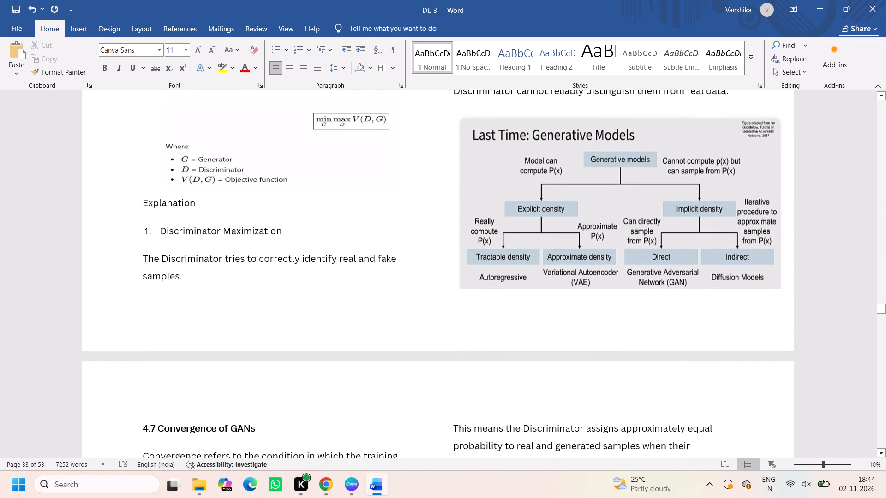
pyautogui.scroll(1, 465, 321)
pyautogui.scroll(-1, 353, 350)
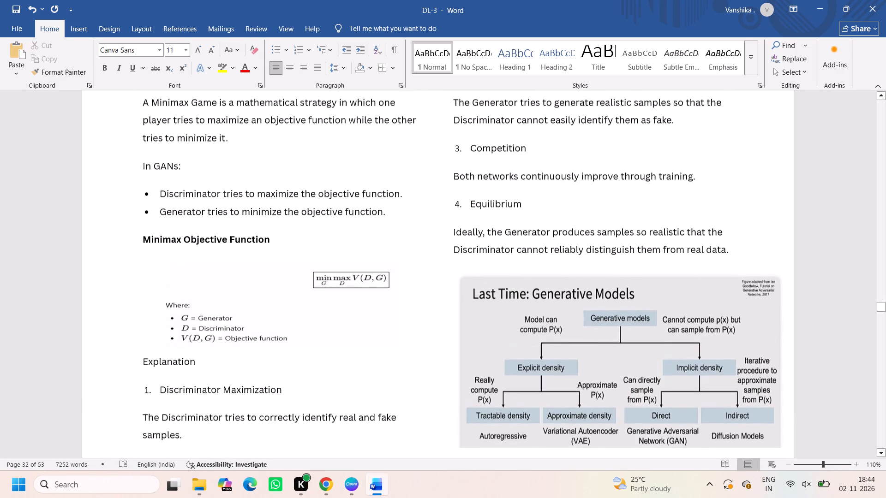
pyautogui.scroll(-2, 353, 350)
pyautogui.scroll(1, 353, 350)
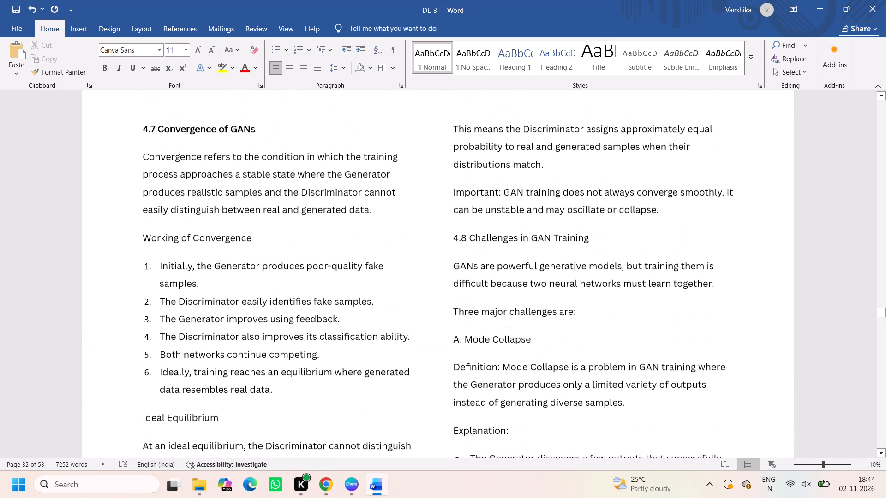
pyautogui.scroll(-1, 263, 308)
pyautogui.tripleClick(190, 246)
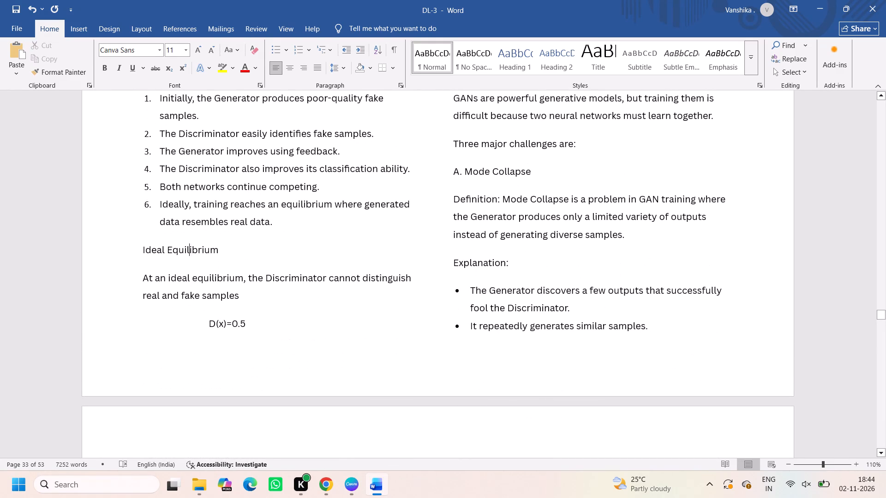
pyautogui.hotkey('ctrl', 'b')
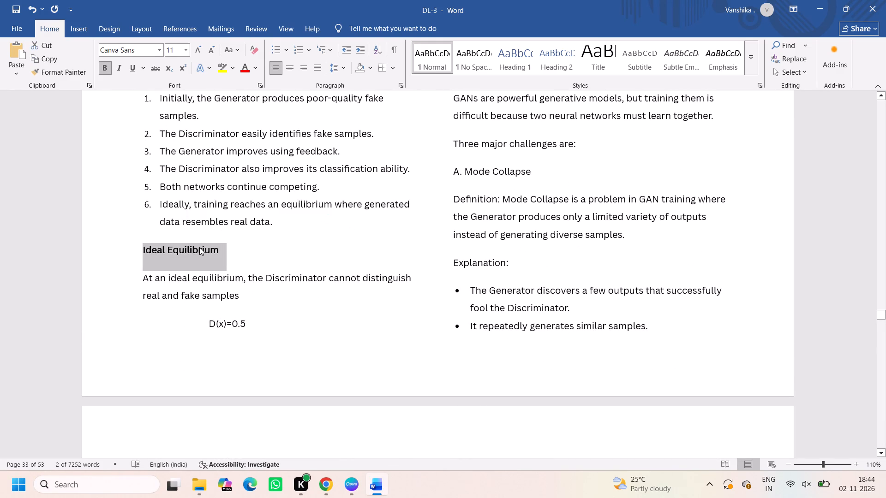
pyautogui.click(199, 246)
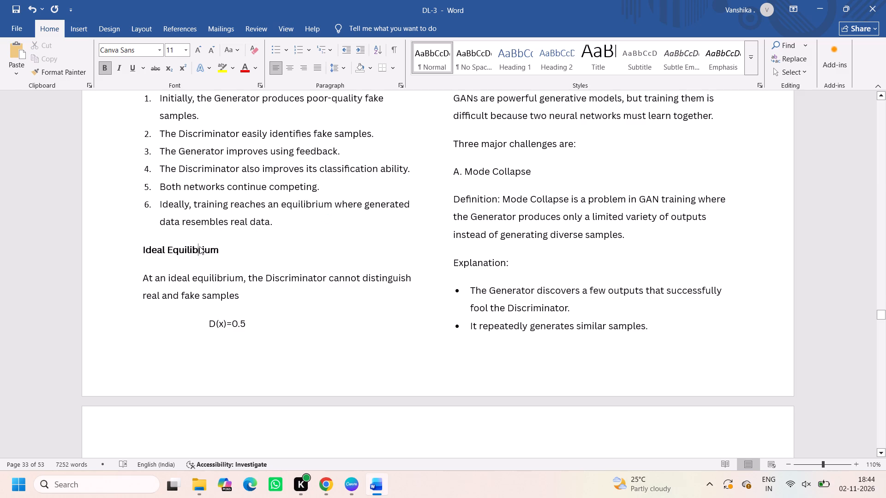
# Make the "4.8 Challenges in GAN Training" heading bold.
pyautogui.scroll(1, 246, 247)
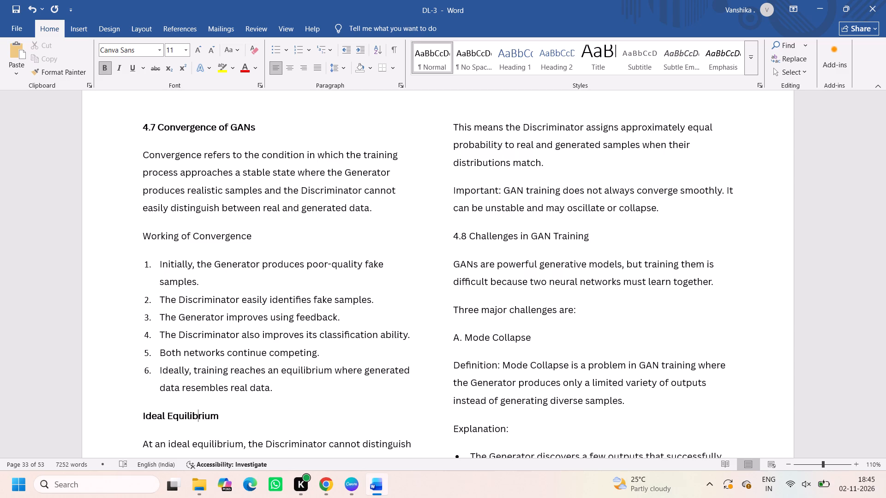
pyautogui.tripleClick(516, 242)
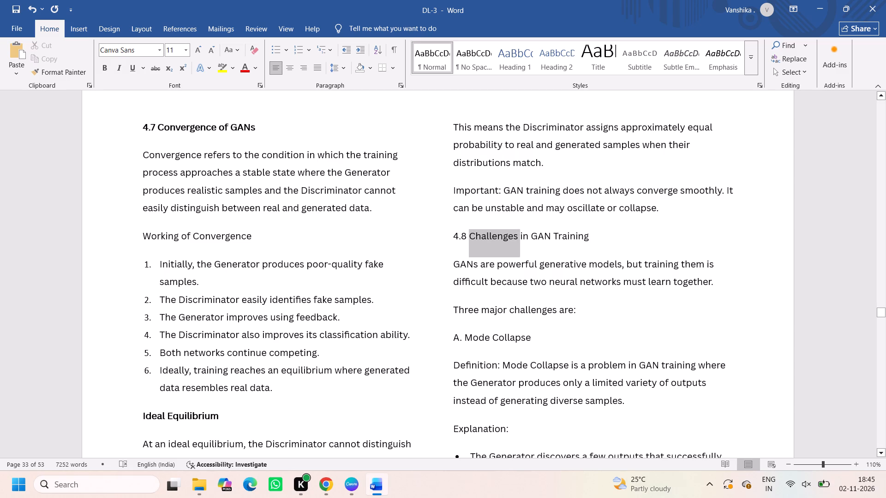
pyautogui.hotkey('ctrl', 'b')
pyautogui.click(494, 319)
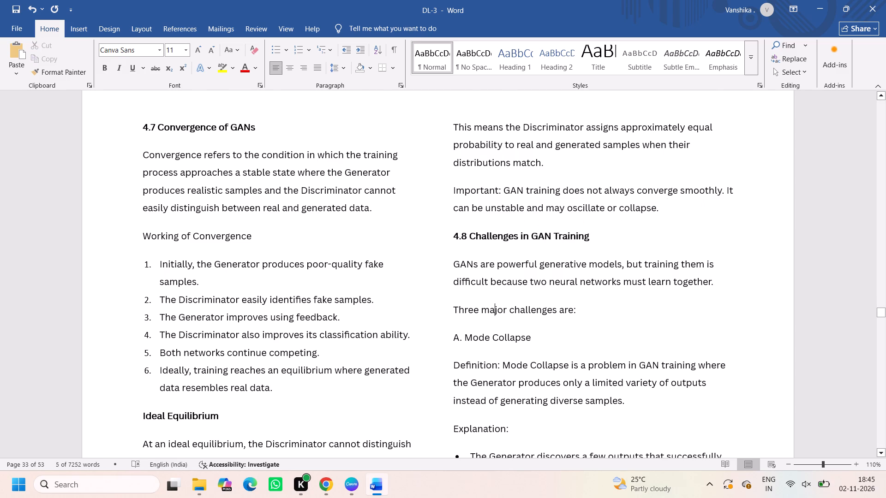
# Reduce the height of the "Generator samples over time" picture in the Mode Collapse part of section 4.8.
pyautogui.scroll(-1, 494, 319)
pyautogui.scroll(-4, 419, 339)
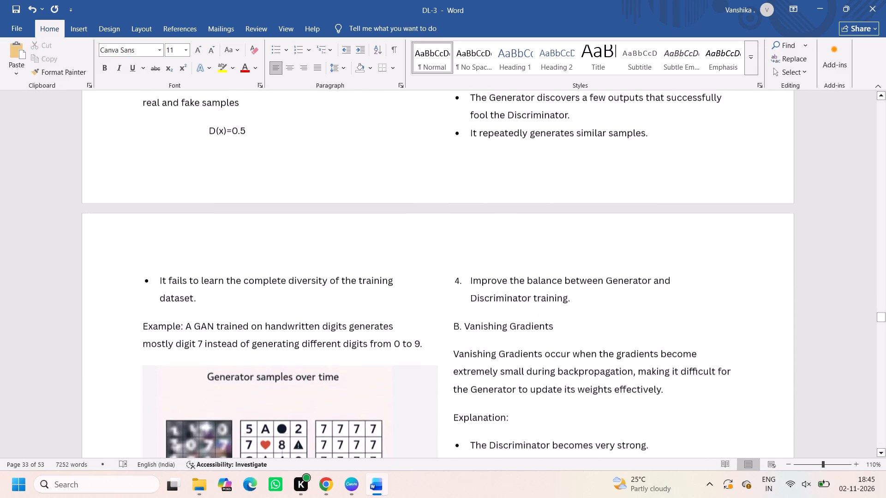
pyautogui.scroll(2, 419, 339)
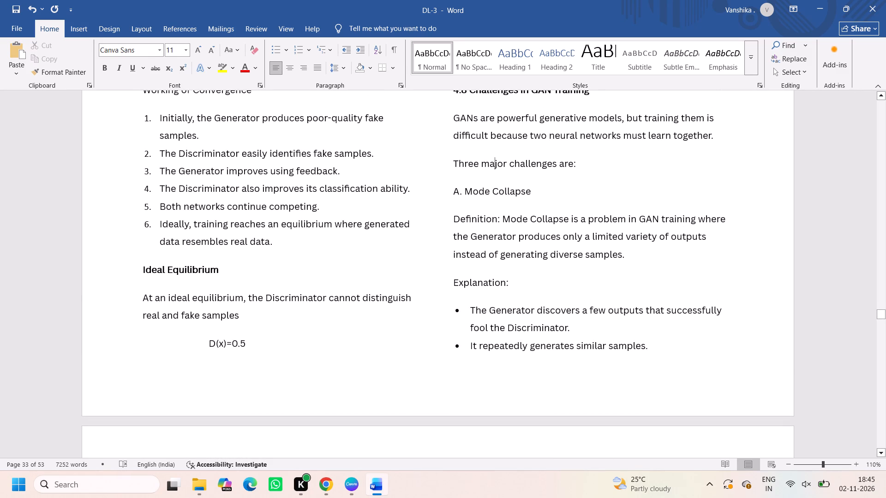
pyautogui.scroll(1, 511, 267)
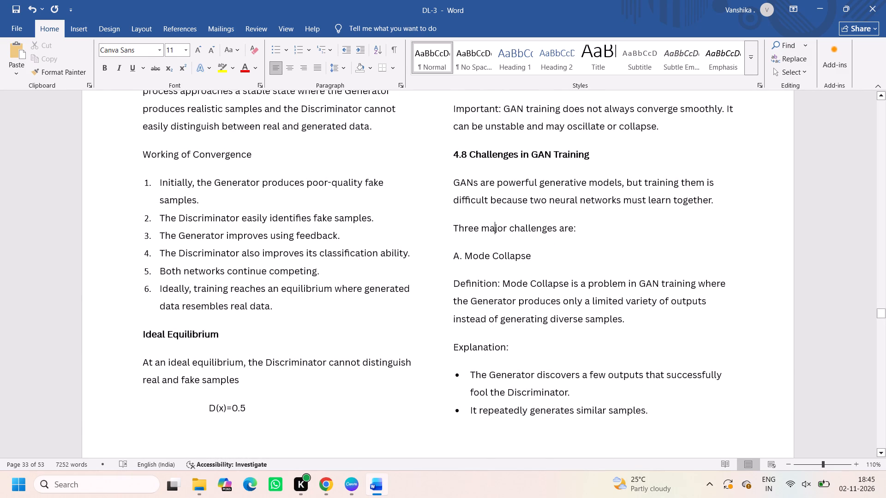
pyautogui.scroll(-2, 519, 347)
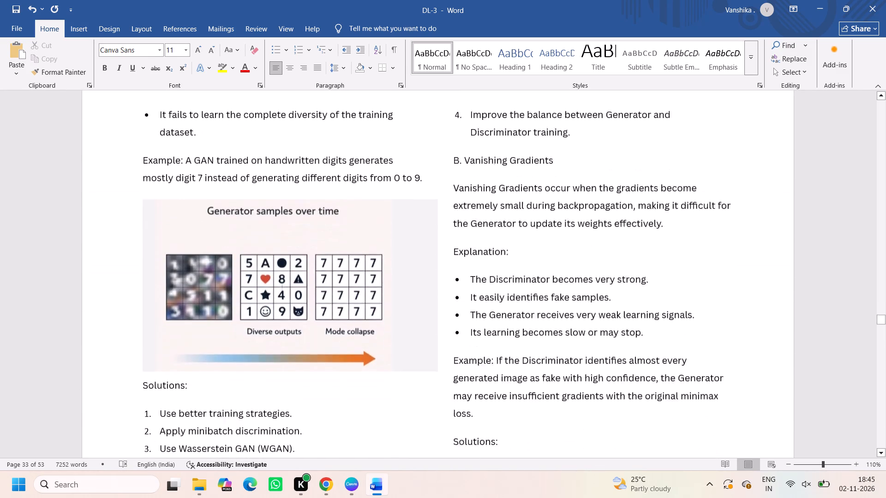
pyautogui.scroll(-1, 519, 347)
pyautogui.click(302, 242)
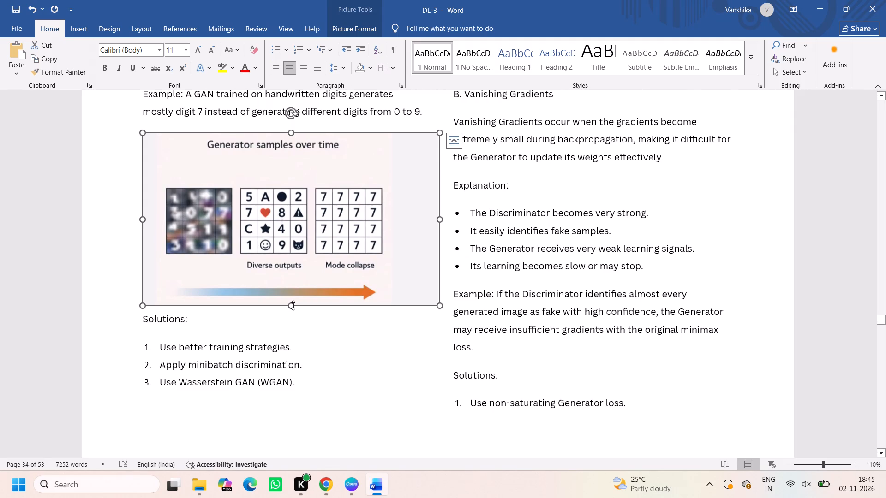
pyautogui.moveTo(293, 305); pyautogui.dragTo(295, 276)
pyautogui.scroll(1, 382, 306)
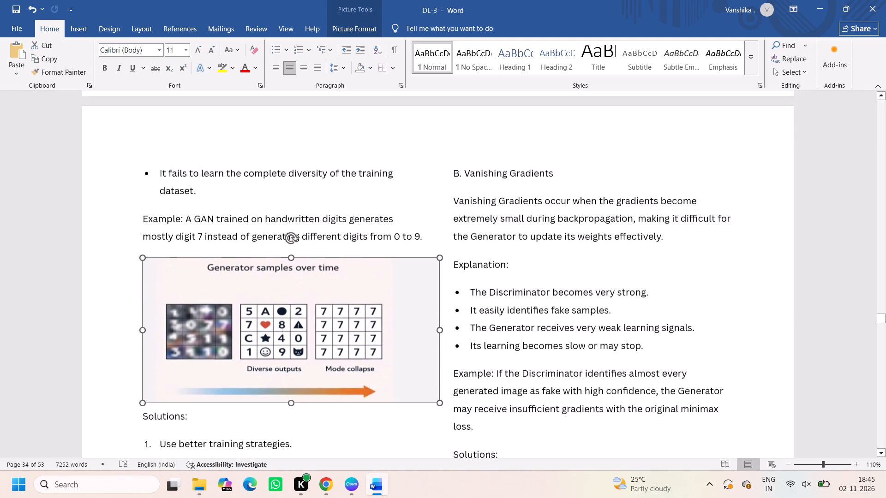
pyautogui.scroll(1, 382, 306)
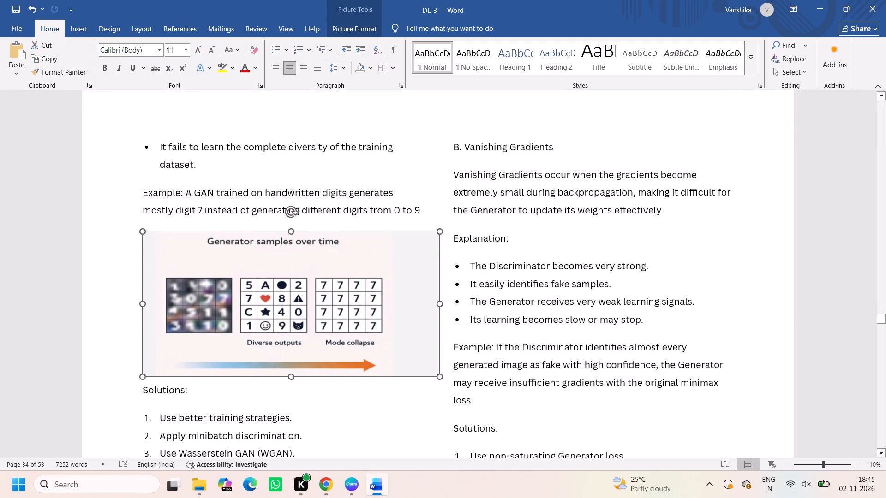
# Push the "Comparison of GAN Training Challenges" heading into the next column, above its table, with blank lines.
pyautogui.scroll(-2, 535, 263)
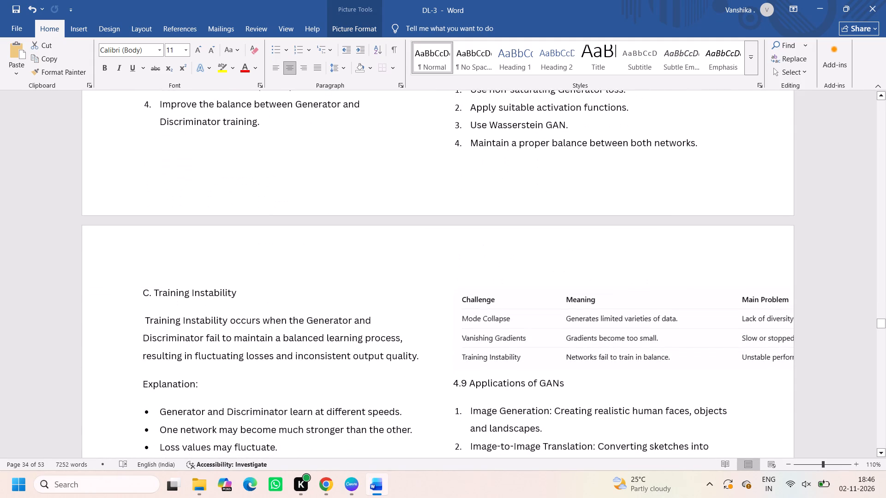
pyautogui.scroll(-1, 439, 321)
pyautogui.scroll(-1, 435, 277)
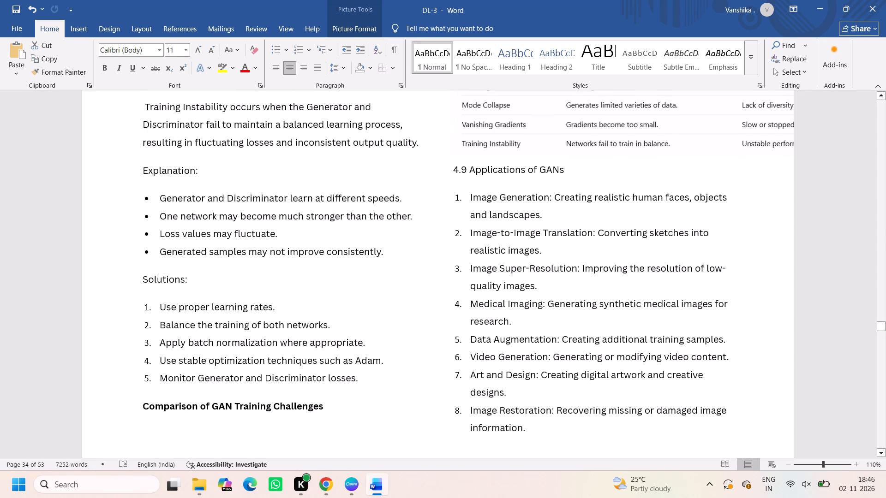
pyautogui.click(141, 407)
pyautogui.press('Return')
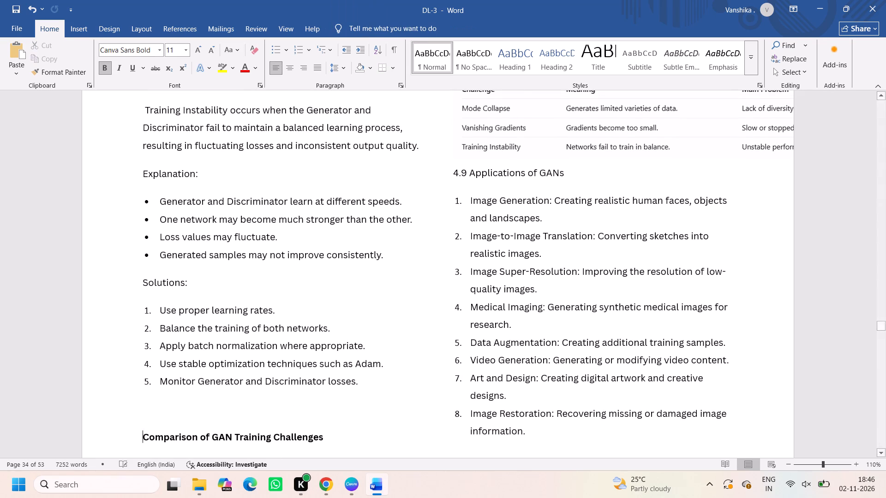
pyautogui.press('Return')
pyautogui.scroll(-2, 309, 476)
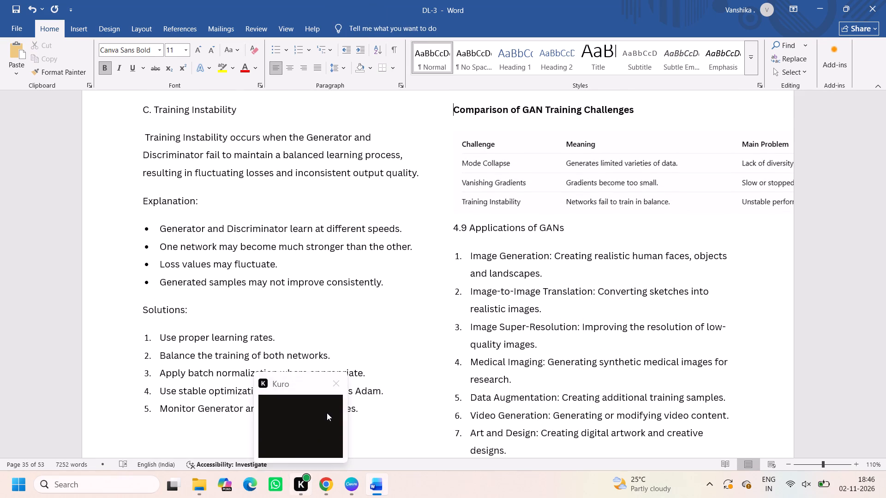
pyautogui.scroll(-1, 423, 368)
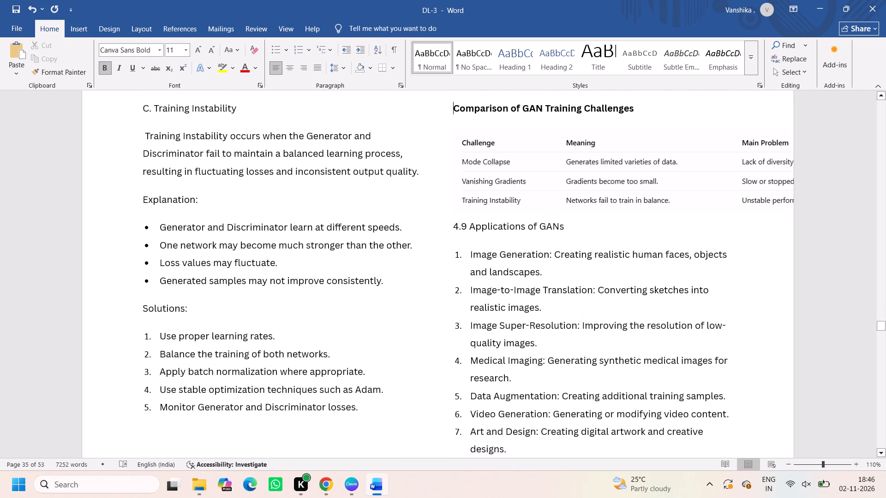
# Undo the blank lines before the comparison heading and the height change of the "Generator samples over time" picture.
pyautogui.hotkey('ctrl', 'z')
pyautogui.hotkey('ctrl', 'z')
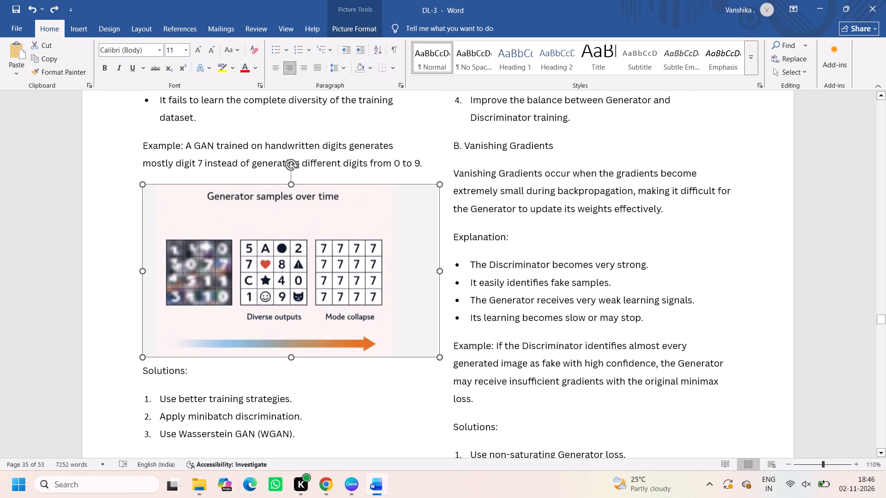
# Shorten the "Generator samples over time" picture so all four Mode Collapse solutions fit below it in the same column.
pyautogui.moveTo(291, 356); pyautogui.dragTo(299, 322)
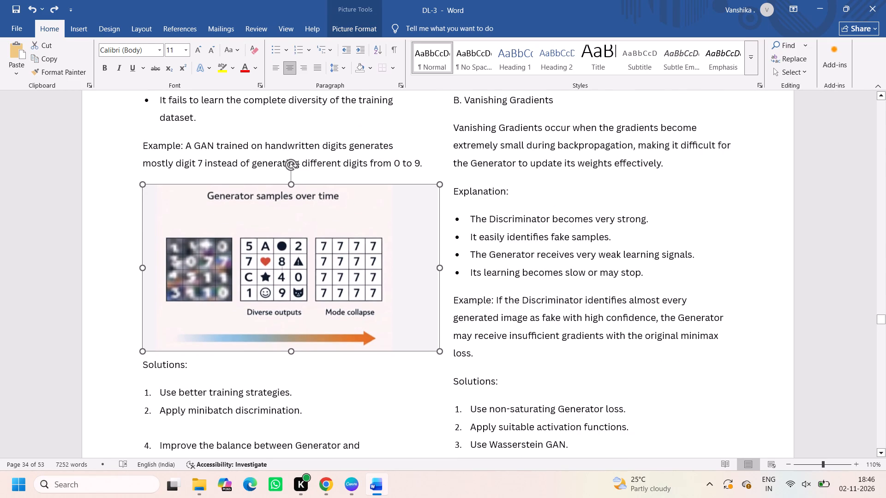
pyautogui.moveTo(299, 322); pyautogui.dragTo(302, 320)
pyautogui.click(444, 254)
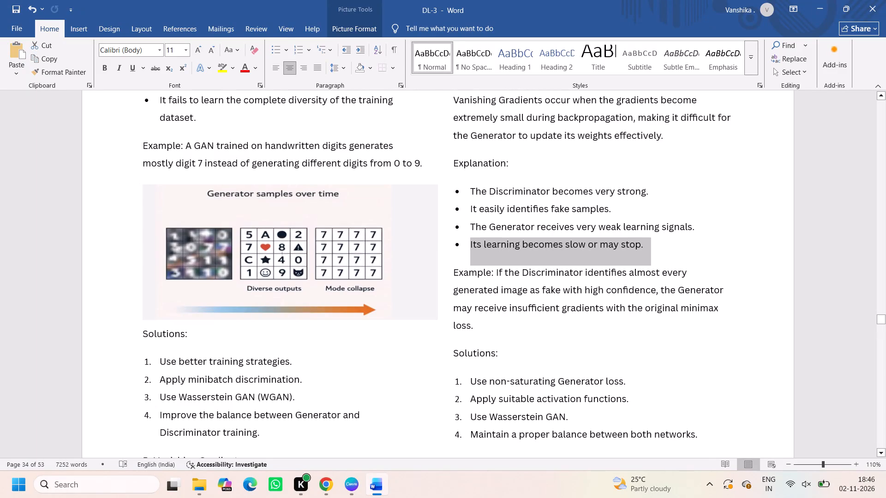
pyautogui.keyDown('ctrl'); pyautogui.click(473, 280); pyautogui.keyUp('ctrl')
pyautogui.click(497, 316)
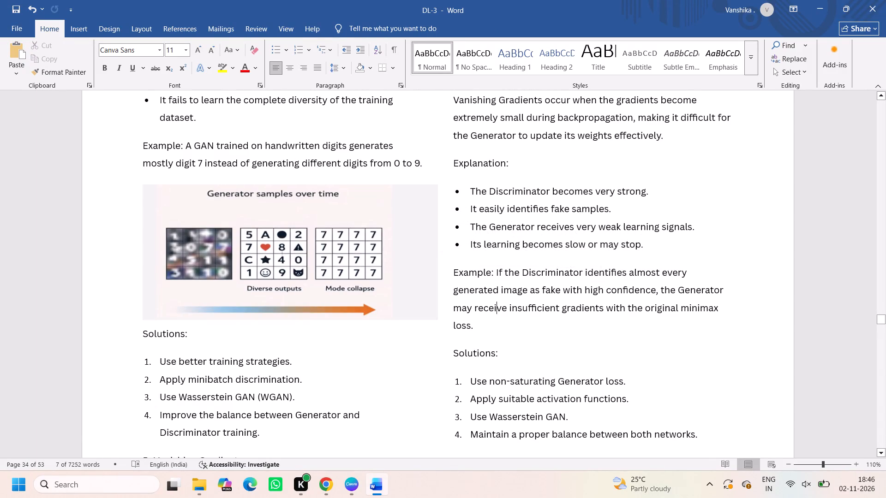
# Insert blank lines before "C. Training Instability" and "B. Vanishing Gradients" to move each stranded heading above its own text.
pyautogui.scroll(-1, 497, 316)
pyautogui.click(453, 302)
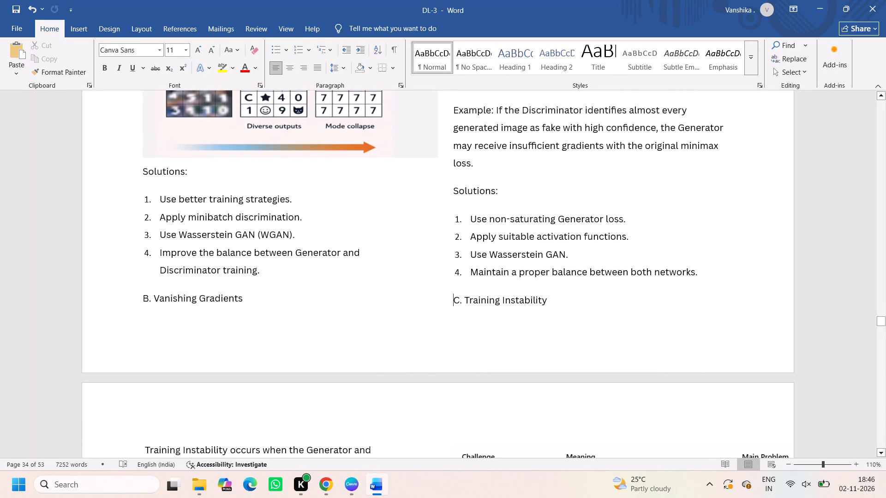
pyautogui.press('Return')
pyautogui.click(140, 294)
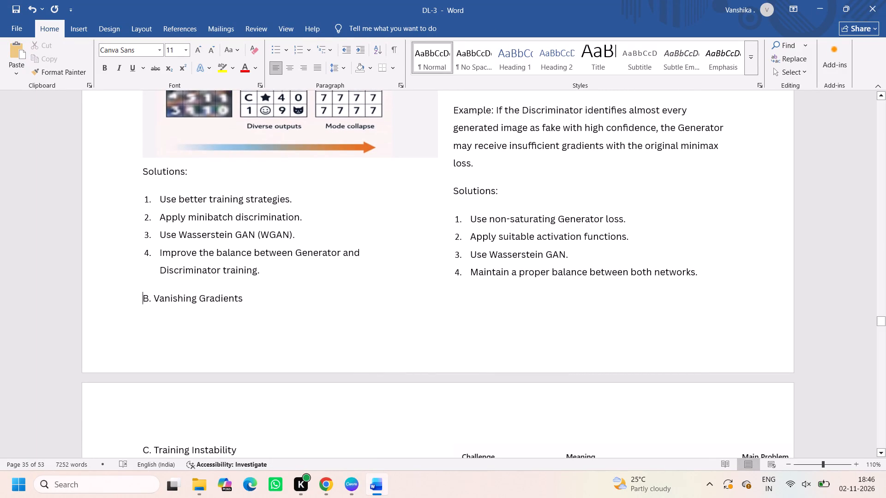
pyautogui.press('Return')
# Bold the "B. Vanishing Gradients" and "A. Mode Collapse" subheadings.
pyautogui.tripleClick(481, 103)
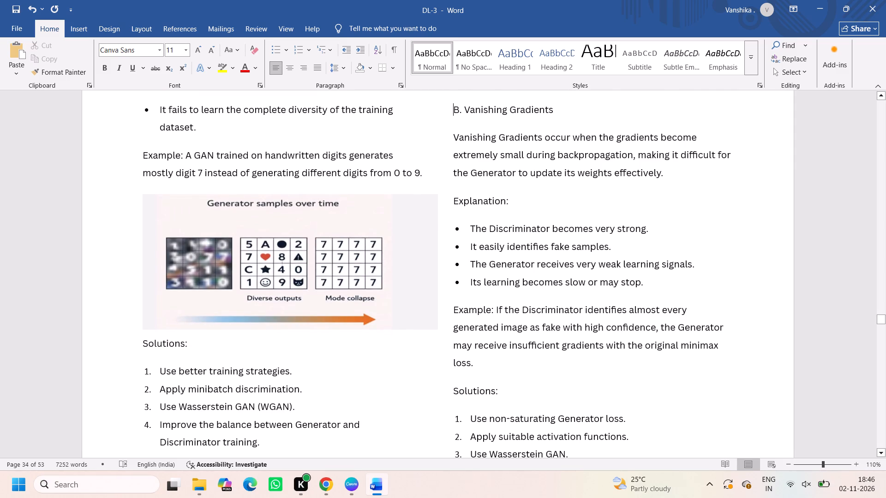
pyautogui.click(481, 103)
pyautogui.tripleClick(481, 103)
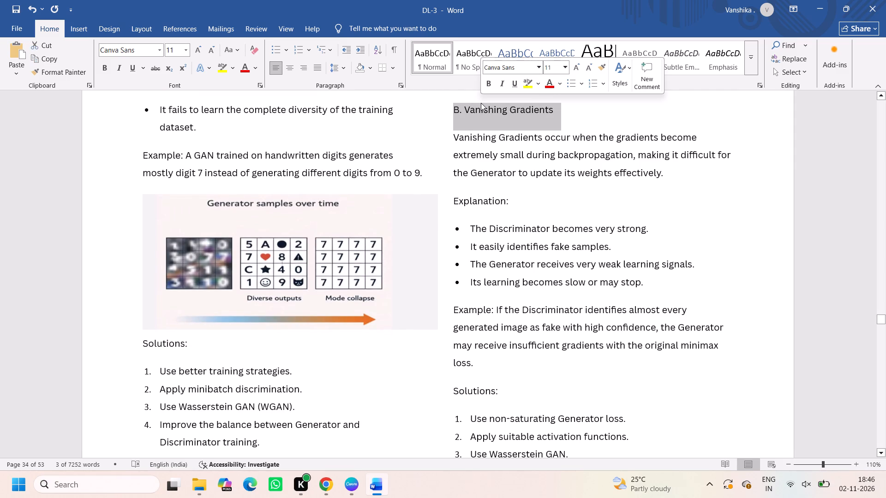
pyautogui.hotkey('ctrl', 'b')
pyautogui.click(437, 179)
pyautogui.scroll(1, 437, 179)
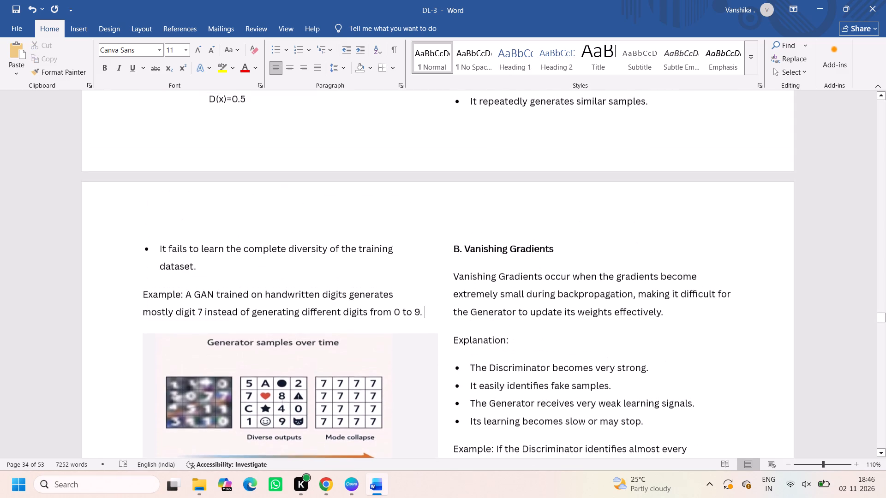
pyautogui.scroll(1, 398, 225)
pyautogui.scroll(1, 483, 137)
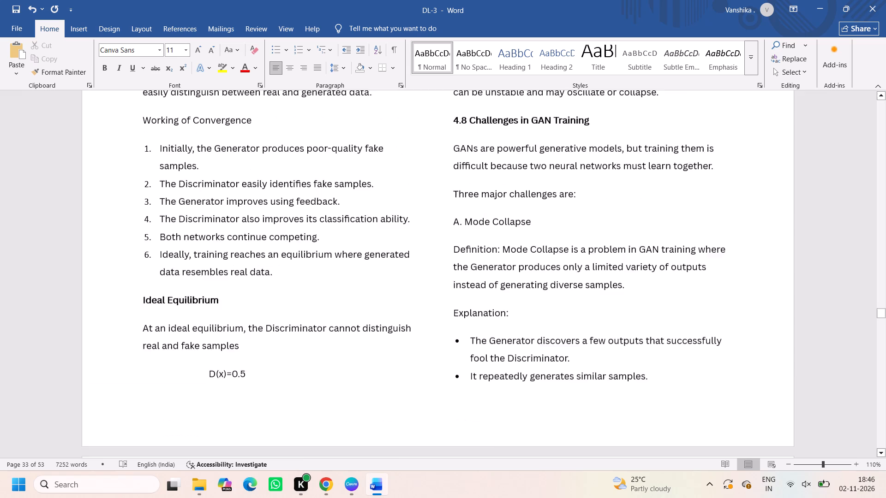
pyautogui.scroll(1, 483, 137)
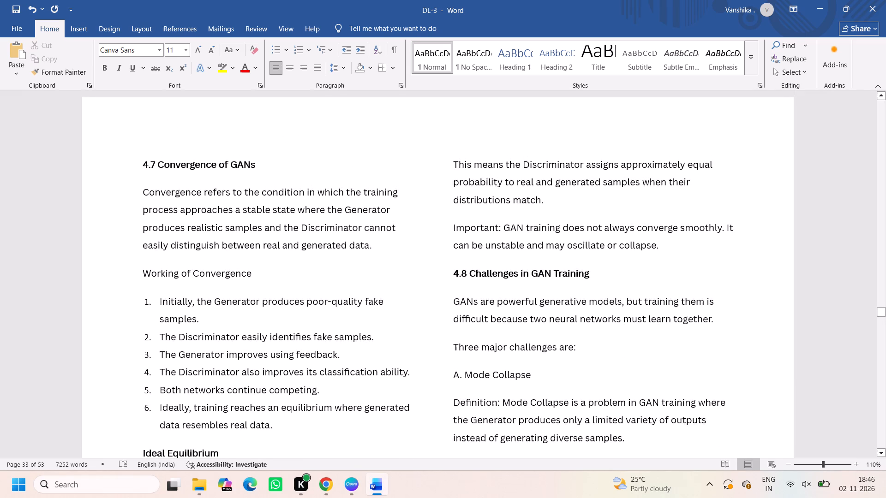
pyautogui.tripleClick(493, 374)
pyautogui.hotkey('ctrl', 'b')
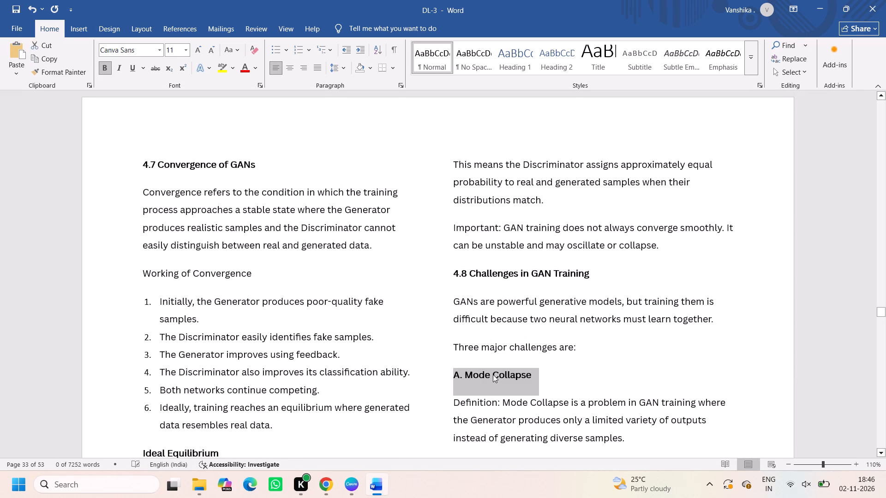
pyautogui.click(493, 374)
# Narrow the GAN training challenges comparison table picture so all three of its columns fit on the page.
pyautogui.scroll(-5, 493, 374)
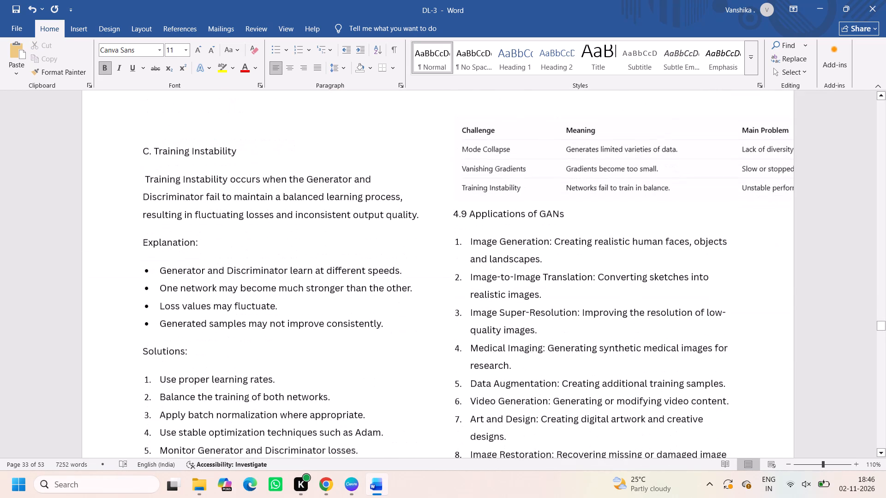
pyautogui.click(506, 184)
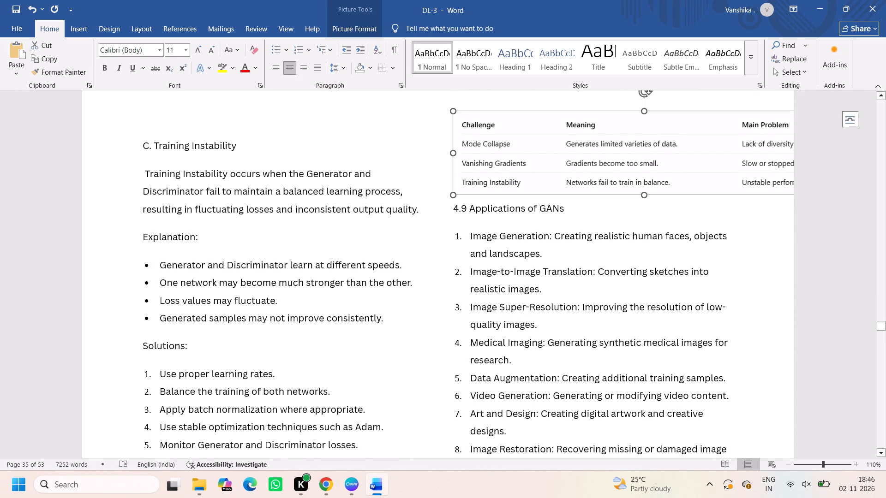
pyautogui.moveTo(450, 152); pyautogui.dragTo(539, 150)
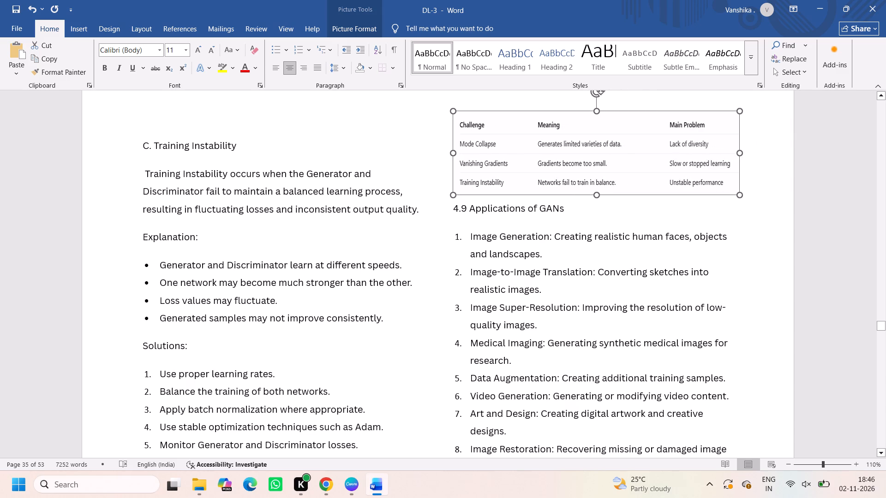
pyautogui.moveTo(539, 150); pyautogui.dragTo(515, 153)
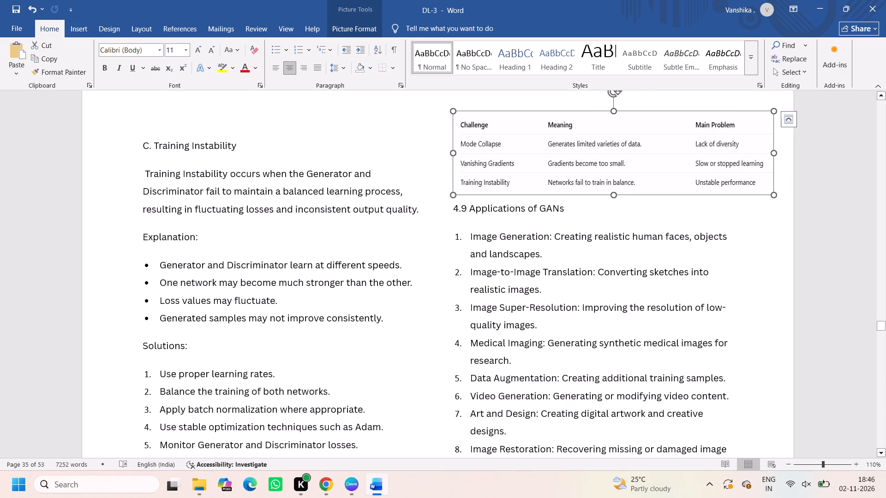
# Bold the "C. Training Instability" subheading.
pyautogui.moveTo(248, 141); pyautogui.dragTo(141, 139)
pyautogui.hotkey('ctrl', 'b')
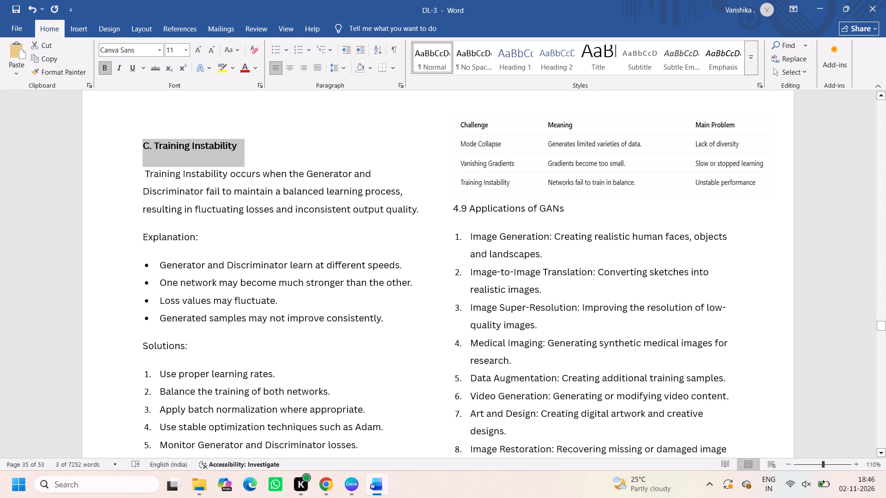
pyautogui.doubleClick(538, 287)
# Narrow the Generator–Discriminator diagram under "Deep Convolutional GAN (DCGAN)" until its full width fits on the page.
pyautogui.scroll(-2, 538, 287)
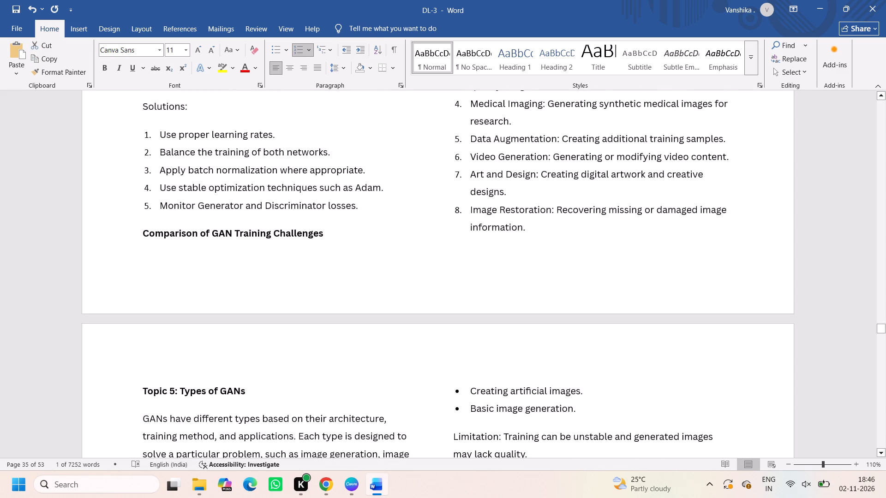
pyautogui.scroll(-2, 424, 300)
pyautogui.click(542, 250)
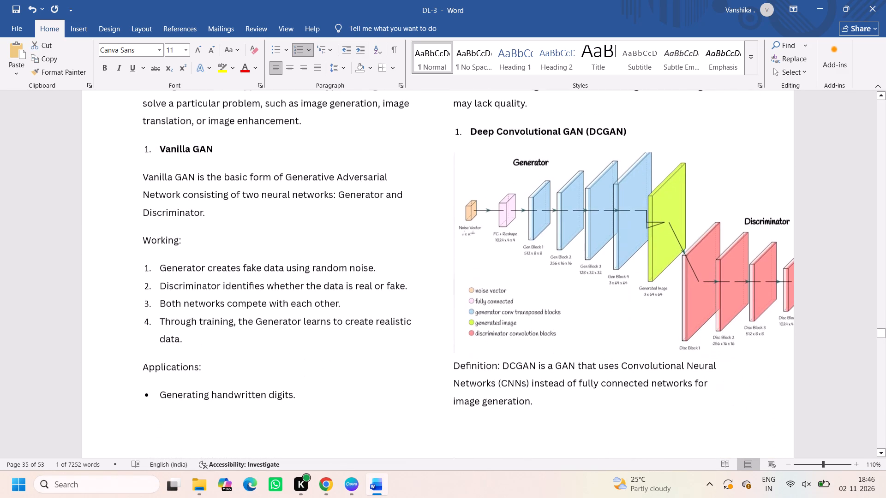
pyautogui.moveTo(454, 251); pyautogui.dragTo(472, 249)
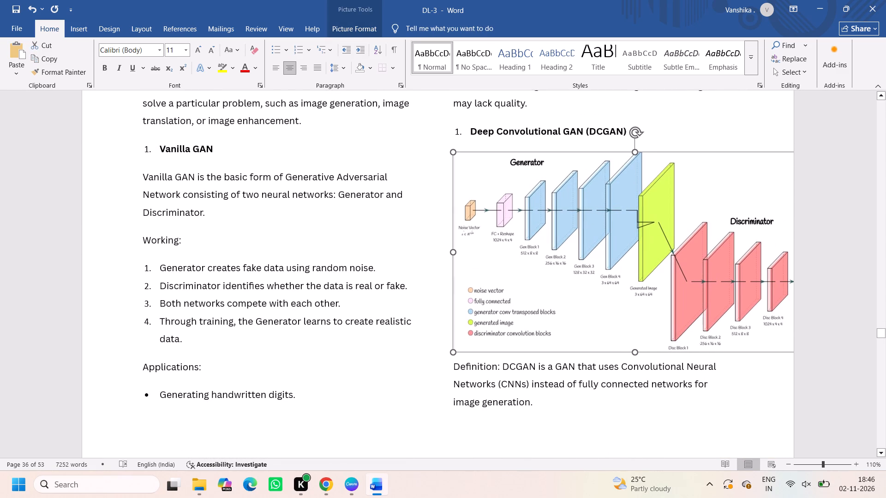
pyautogui.moveTo(472, 249); pyautogui.dragTo(485, 244)
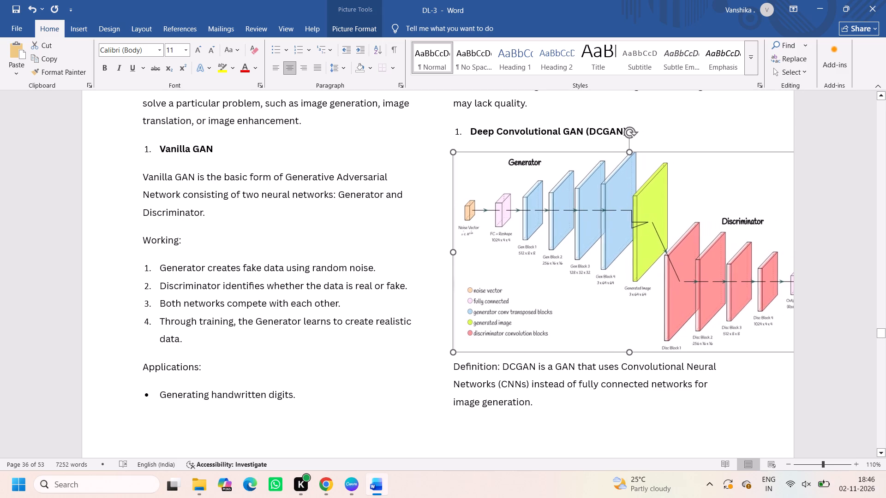
pyautogui.moveTo(485, 244); pyautogui.dragTo(498, 247)
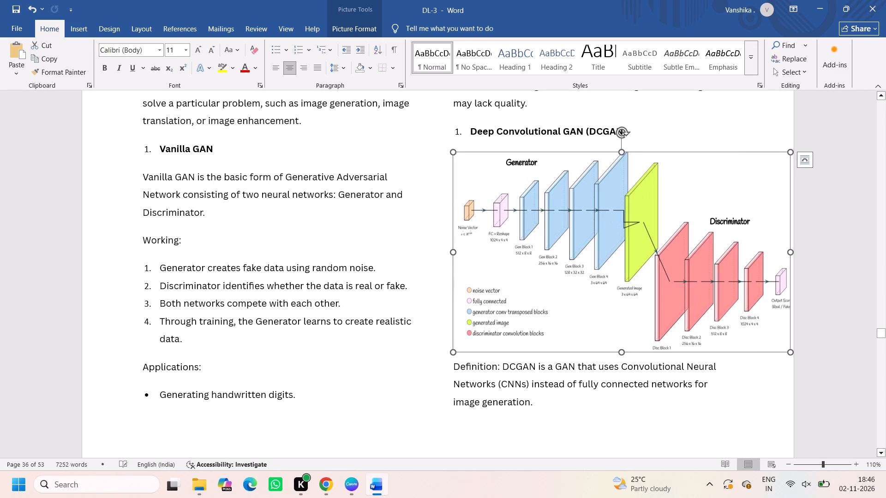
pyautogui.click(573, 388)
# Narrow the Conditional GAN diagram under the "Conditional GAN (CGAN)" heading so it fits within the page.
pyautogui.scroll(-1, 557, 392)
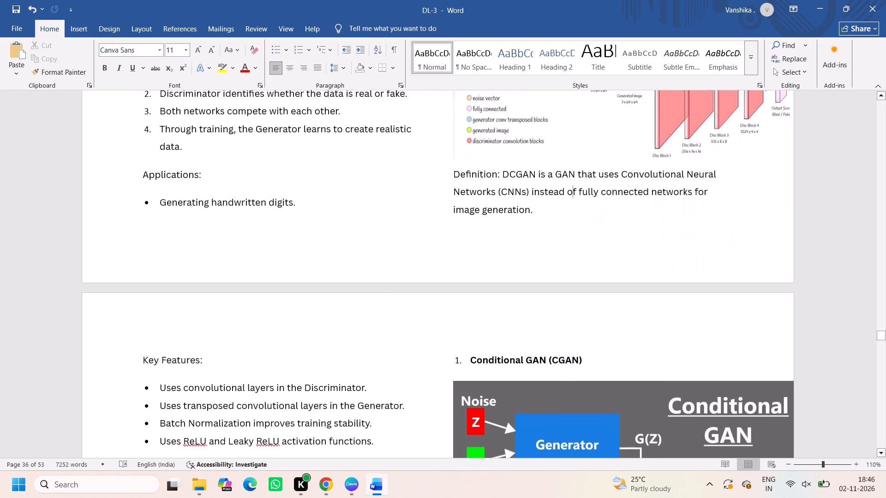
pyautogui.scroll(-2, 557, 392)
pyautogui.click(534, 260)
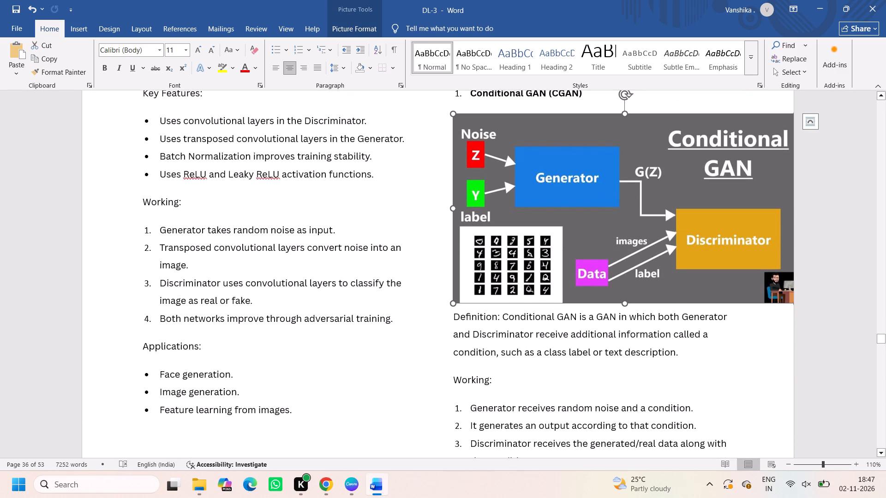
pyautogui.moveTo(455, 209); pyautogui.dragTo(483, 207)
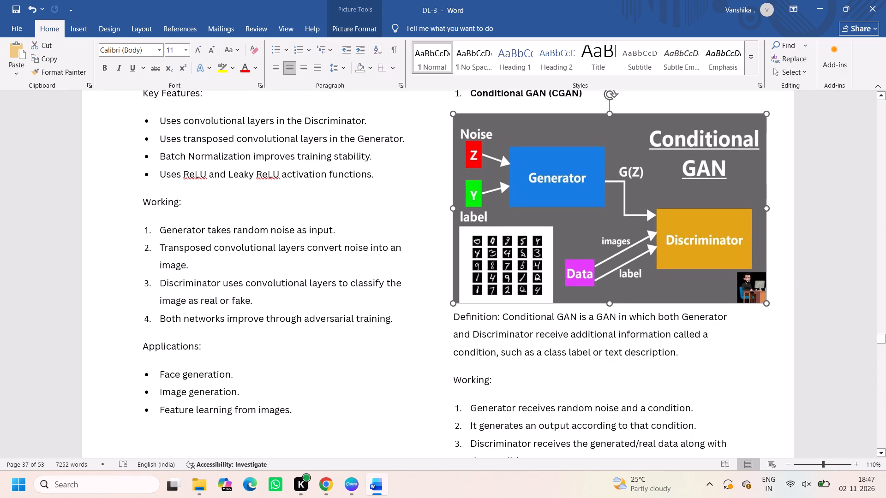
pyautogui.moveTo(483, 207); pyautogui.dragTo(477, 207)
pyautogui.click(528, 370)
# Remove the blank line and list number before the "CycleGAN" heading, and renumber the heading as 2.
pyautogui.scroll(-1, 528, 370)
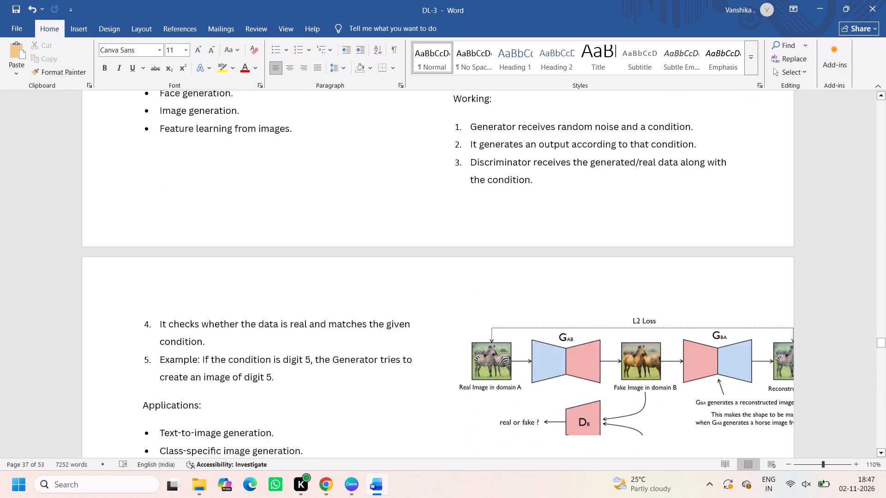
pyautogui.scroll(-1, 528, 370)
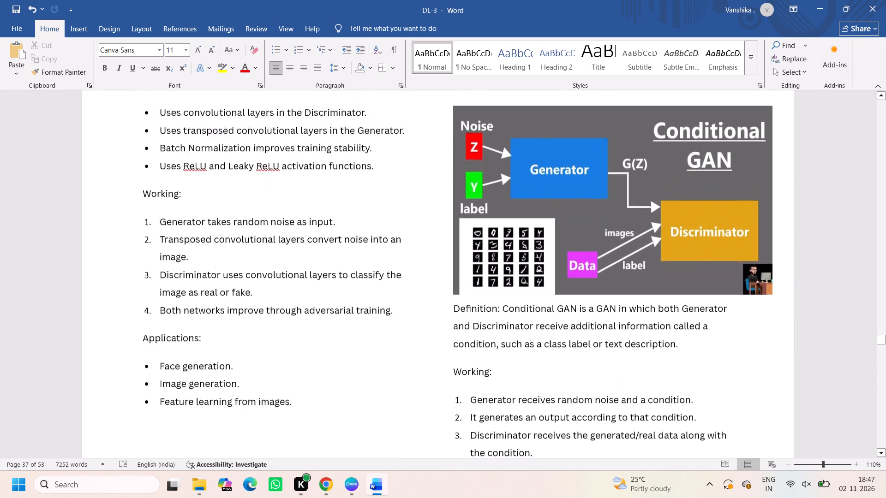
pyautogui.scroll(-3, 528, 370)
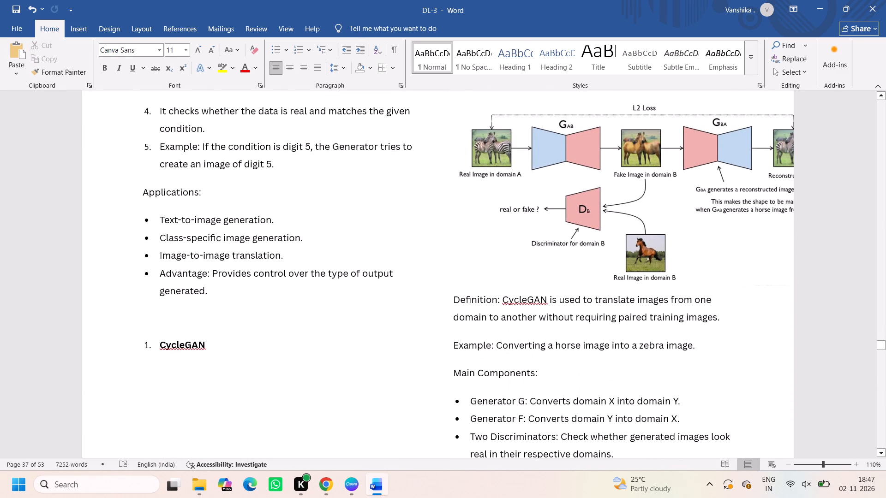
pyautogui.click(144, 343)
pyautogui.press('BackSpace')
pyautogui.press('BackSpace')
pyautogui.press('BackSpace')
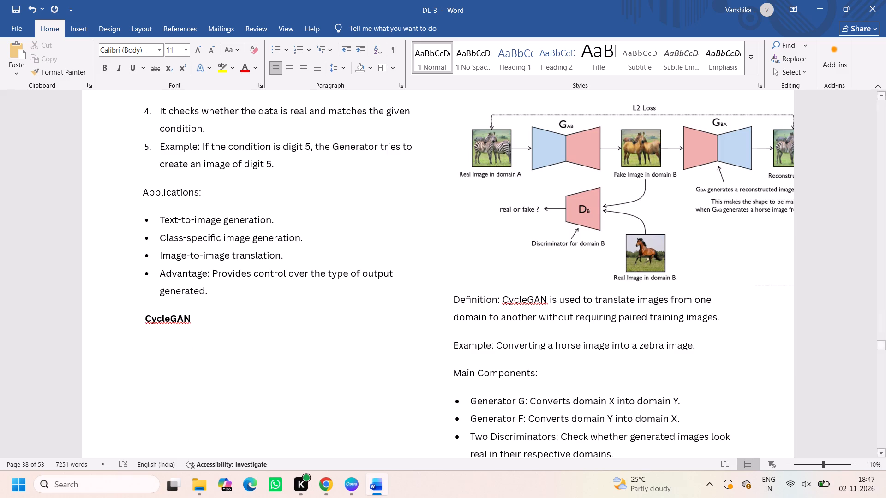
pyautogui.scroll(2, 300, 344)
pyautogui.scroll(-1, 300, 344)
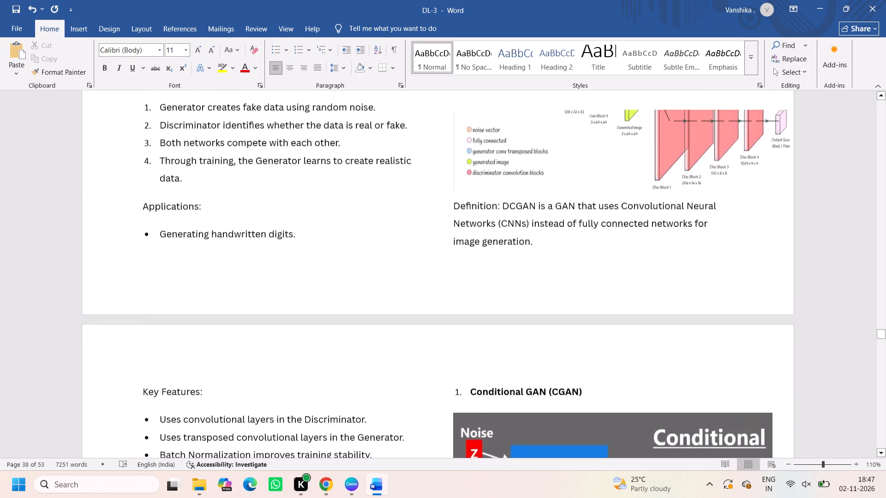
pyautogui.scroll(-2, 300, 344)
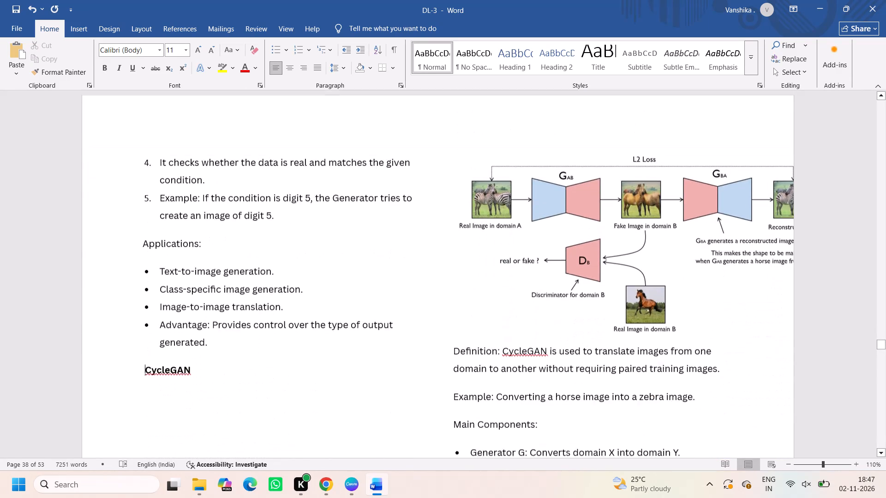
pyautogui.scroll(-1, 300, 344)
pyautogui.write('2.')
pyautogui.press('space')
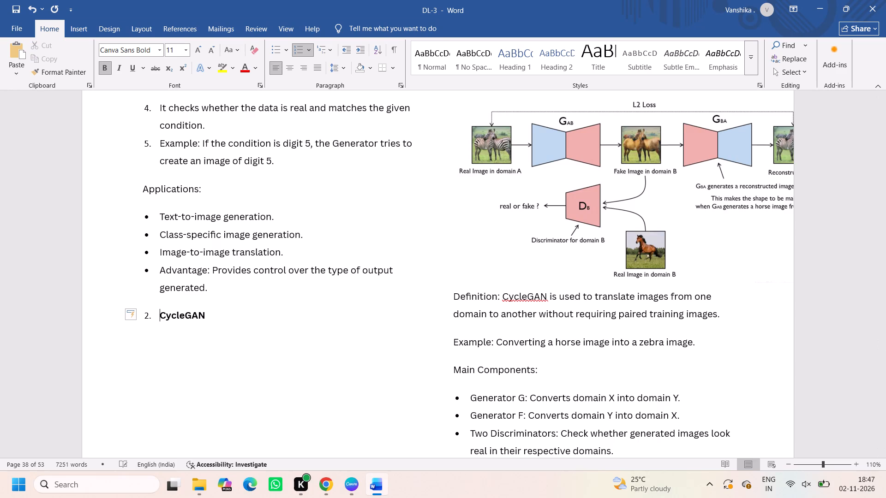
# Replace the list number of the "Conditional GAN (CGAN)" heading with 2.
pyautogui.scroll(-5, 561, 346)
pyautogui.scroll(1, 561, 346)
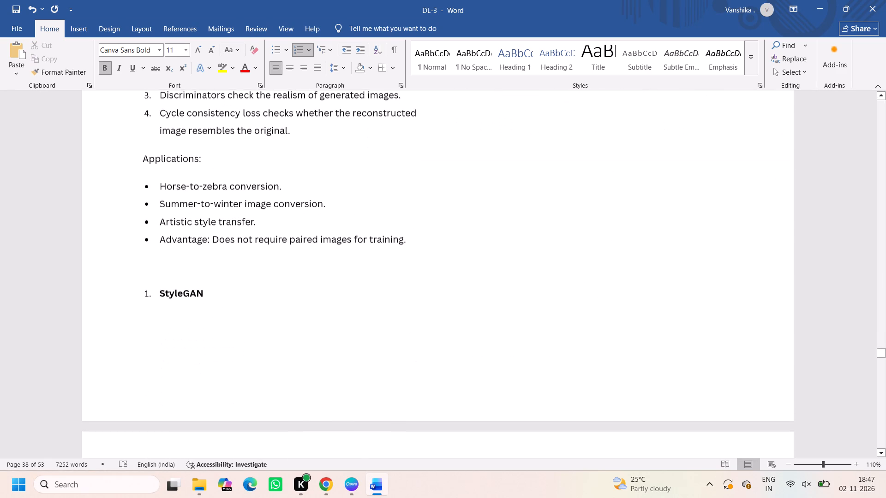
pyautogui.scroll(1, 561, 346)
pyautogui.scroll(2, 595, 301)
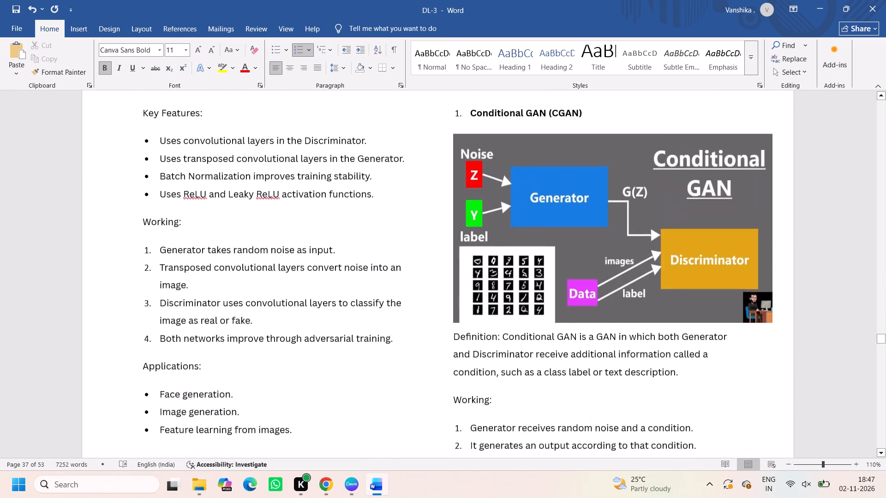
pyautogui.scroll(-1, 595, 301)
pyautogui.scroll(5, 595, 301)
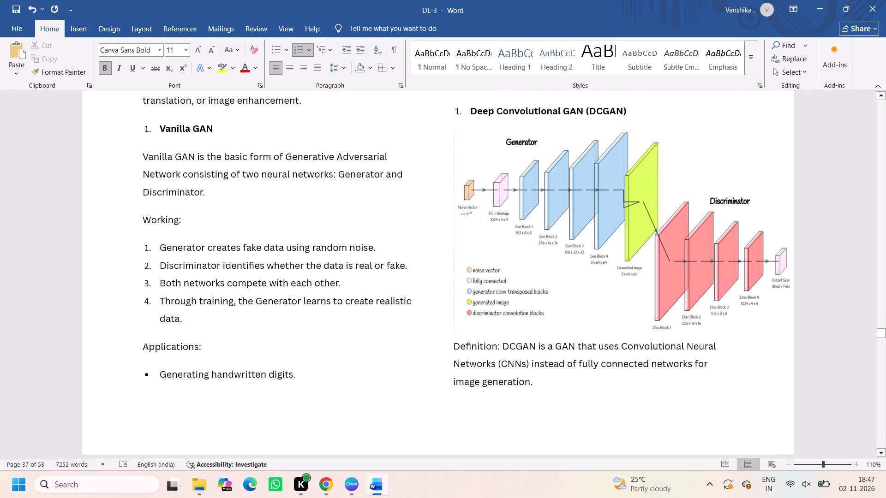
pyautogui.scroll(-4, 595, 301)
pyautogui.click(461, 207)
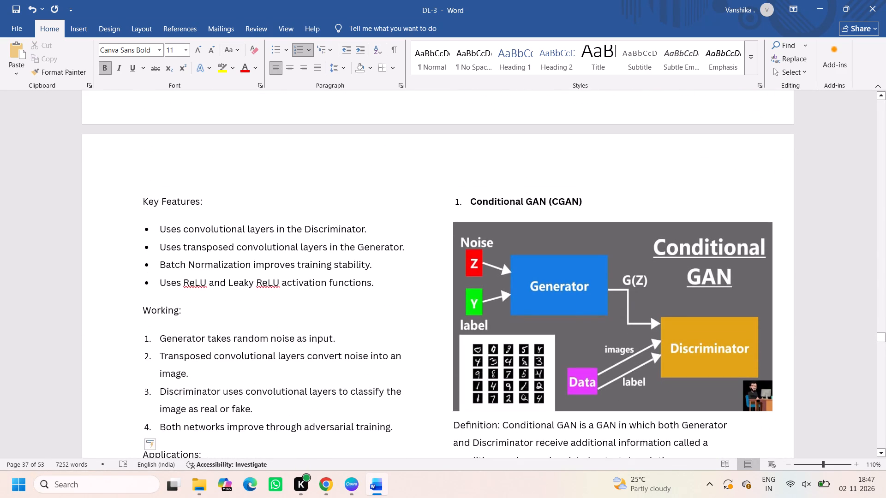
pyautogui.press('BackSpace')
pyautogui.write('2.')
pyautogui.press('space')
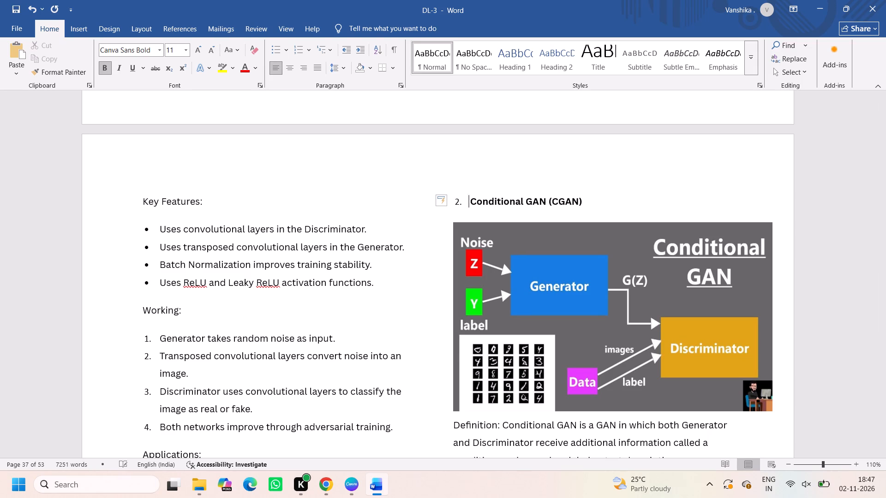
# Narrow the CycleGAN zebra-to-horse diagram so its reconstructed image and caption fit on the page.
pyautogui.scroll(-4, 642, 264)
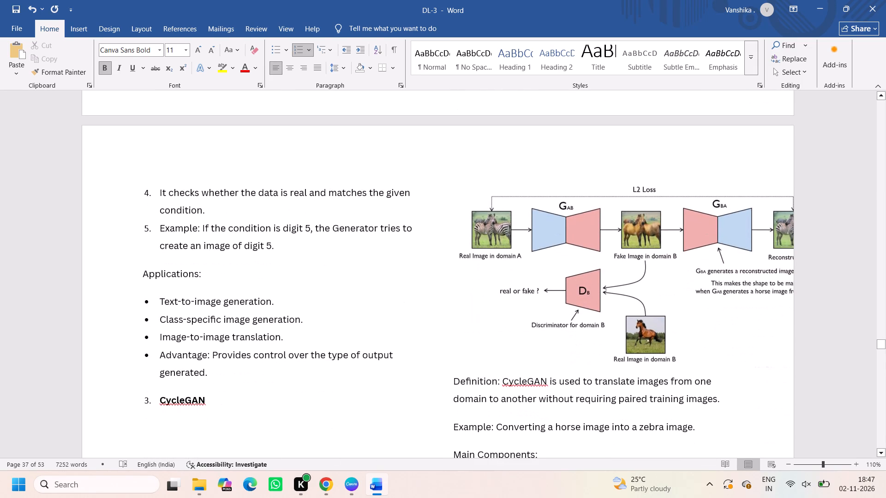
pyautogui.click(592, 302)
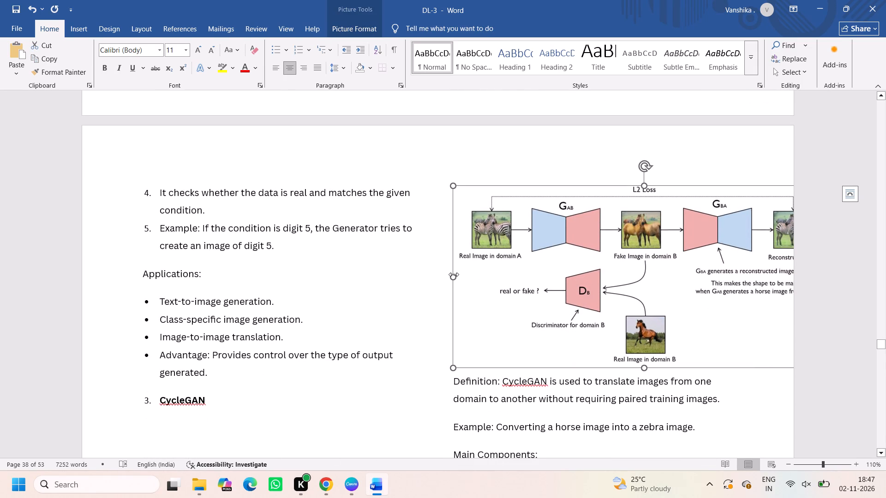
pyautogui.moveTo(454, 274); pyautogui.dragTo(502, 278)
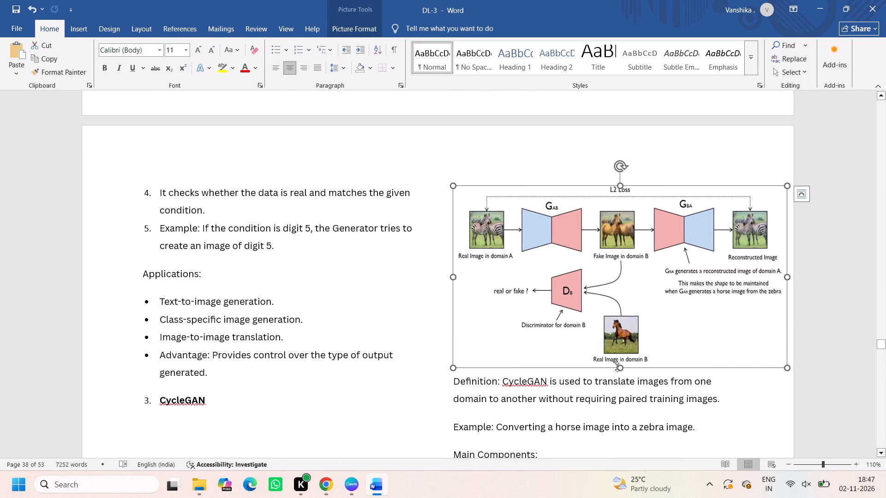
# Reduce the height of the CycleGAN zebra-to-horse diagram so it fits directly under the "CycleGAN" heading.
pyautogui.moveTo(620, 369); pyautogui.dragTo(618, 325)
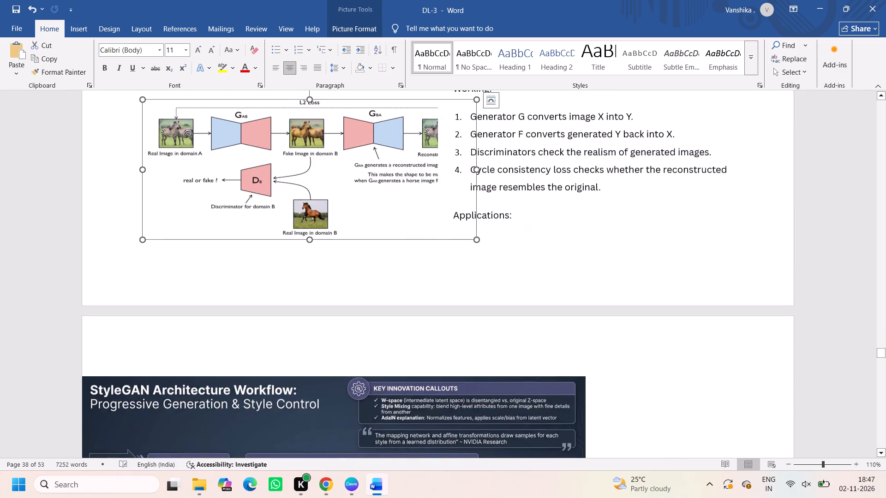
# Remove the bullet from the "Advantage: Provides control over the type of output generated." line above the "CycleGAN" heading.
pyautogui.scroll(1, 548, 338)
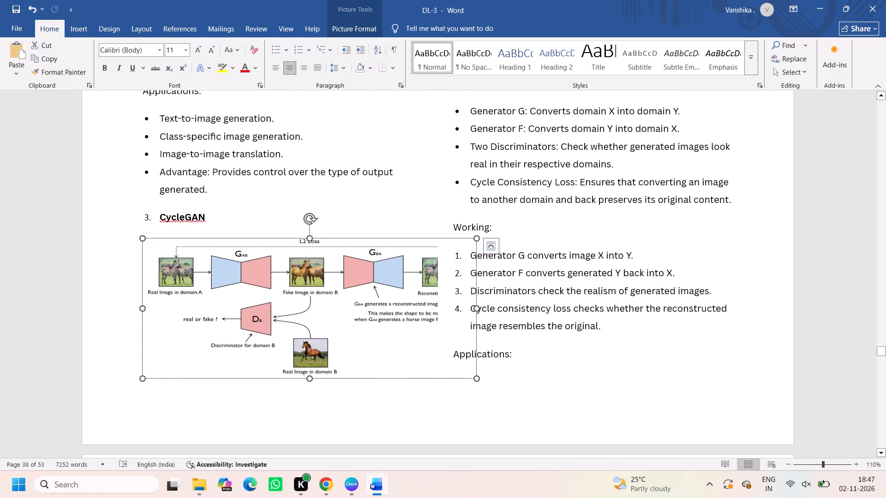
pyautogui.scroll(1, 403, 309)
pyautogui.click(154, 318)
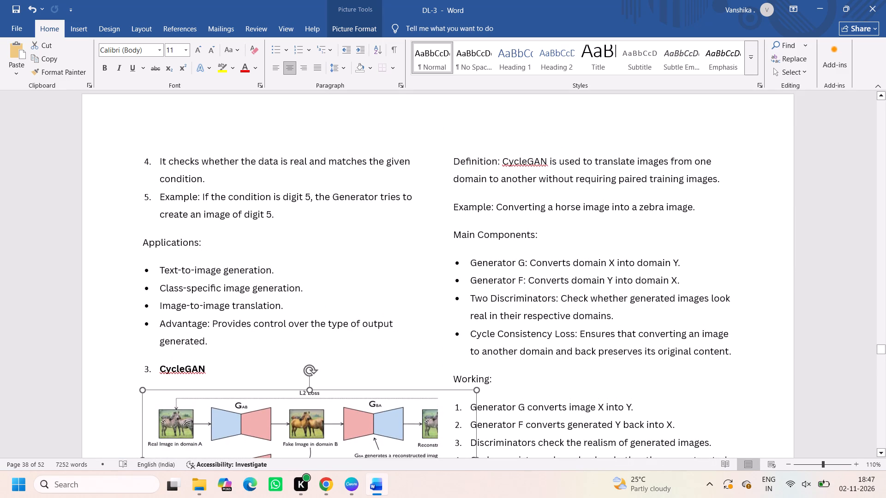
pyautogui.press('BackSpace')
pyautogui.press('BackSpace')
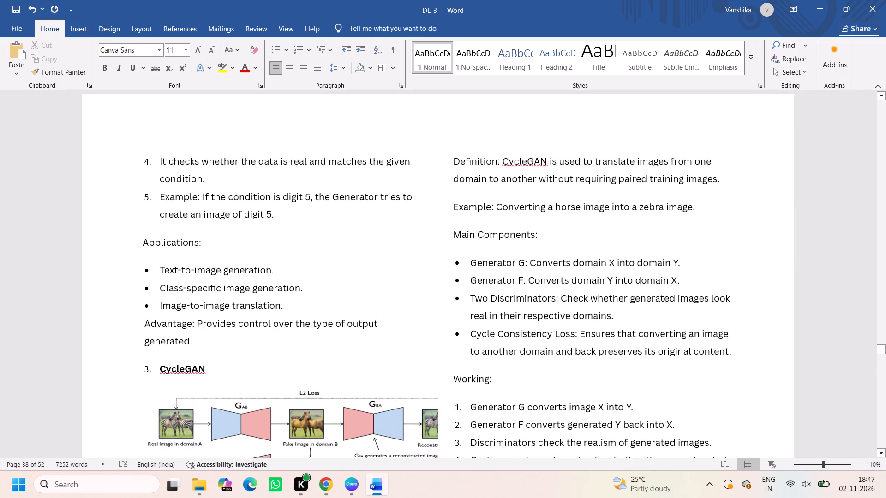
# Narrow the CycleGAN diagram to fit within its text column with the reconstructed image fully shown, and trim its height slightly.
pyautogui.scroll(4, 221, 288)
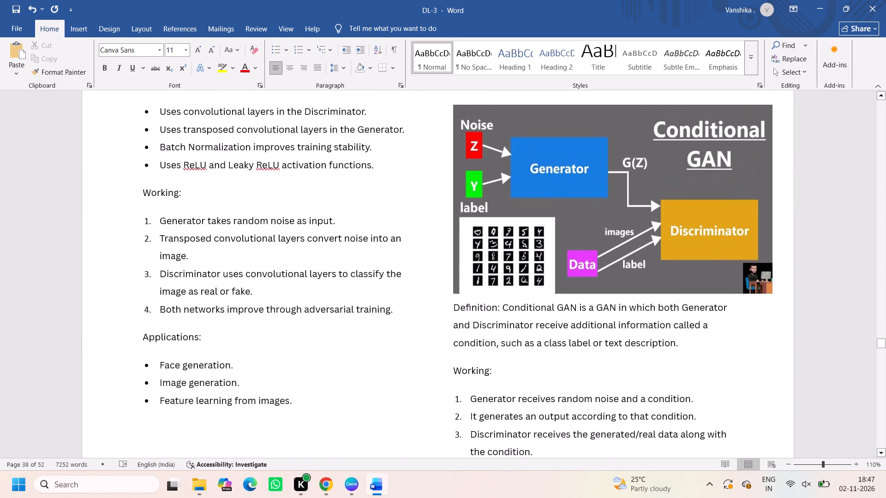
pyautogui.scroll(1, 513, 370)
pyautogui.scroll(-1, 513, 370)
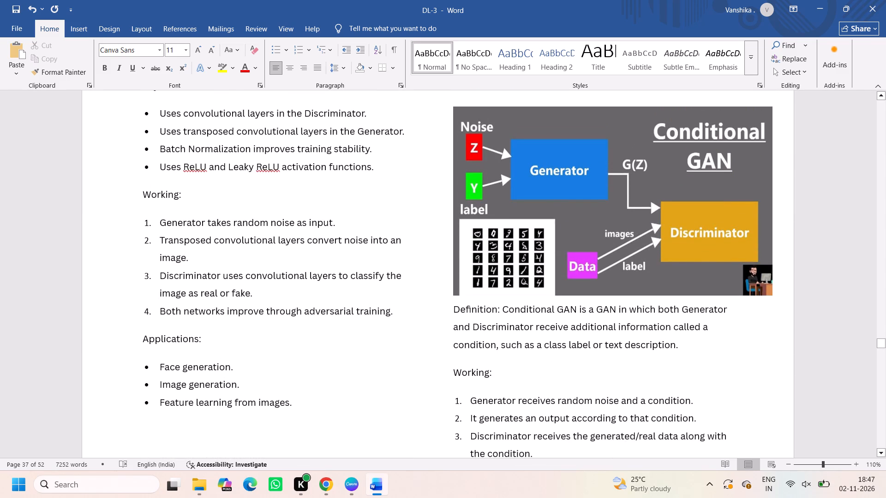
pyautogui.scroll(-4, 513, 370)
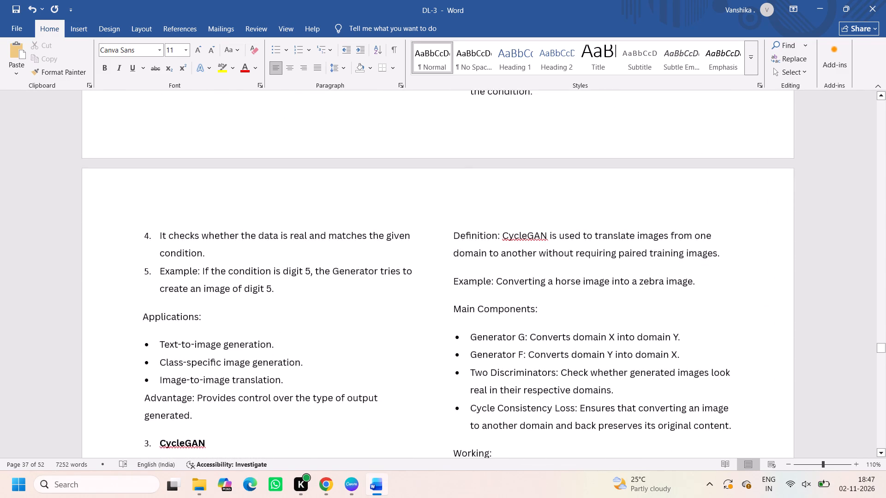
pyautogui.scroll(-2, 513, 370)
pyautogui.click(257, 342)
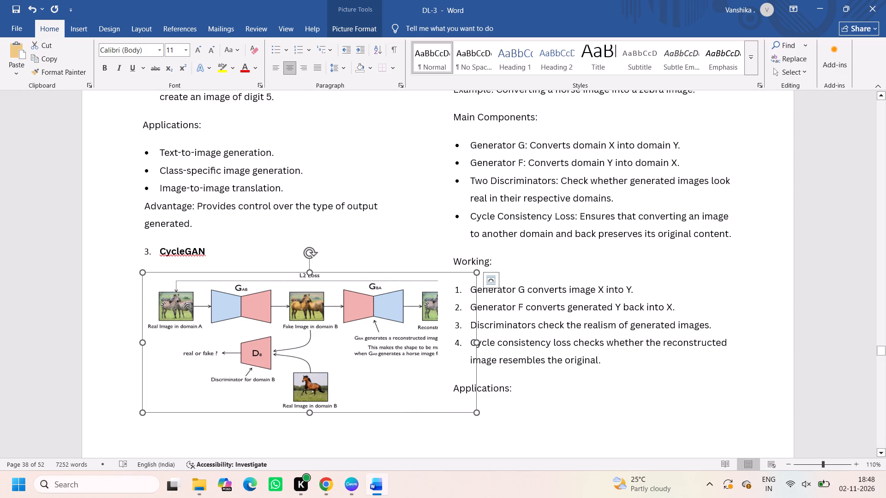
pyautogui.moveTo(143, 340); pyautogui.dragTo(183, 346)
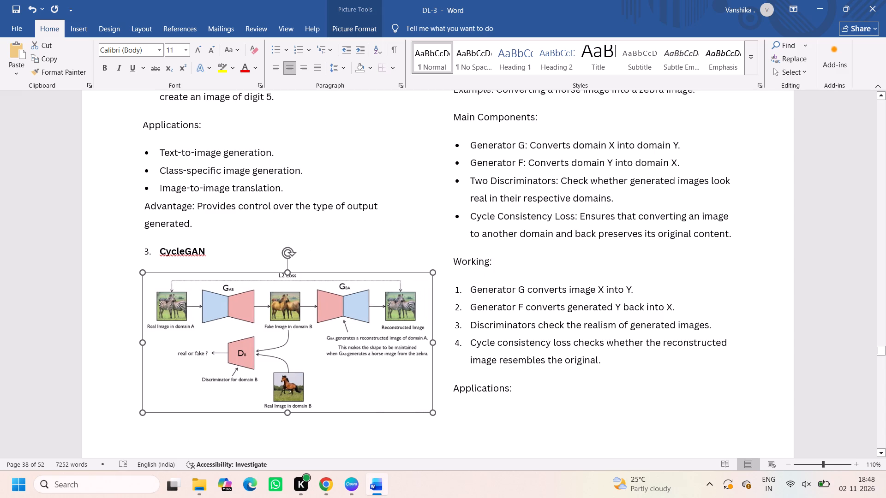
pyautogui.moveTo(183, 346); pyautogui.dragTo(178, 348)
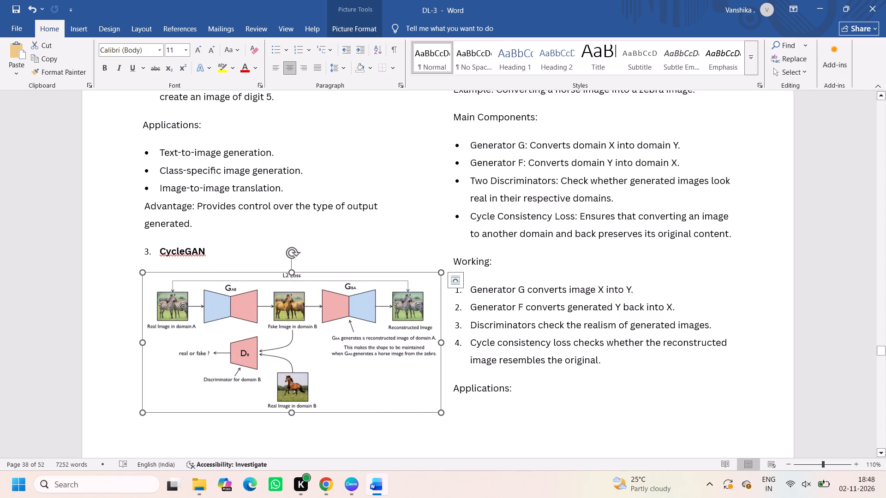
pyautogui.click(292, 412)
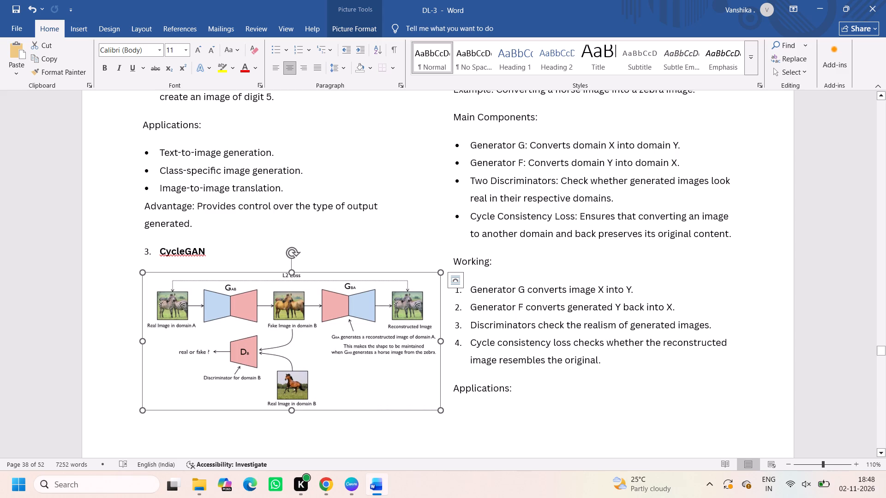
# Insert a line break before the stranded "Applications:" heading after the CycleGAN working steps to move it onto the next page.
pyautogui.click(478, 350)
pyautogui.scroll(1, 478, 350)
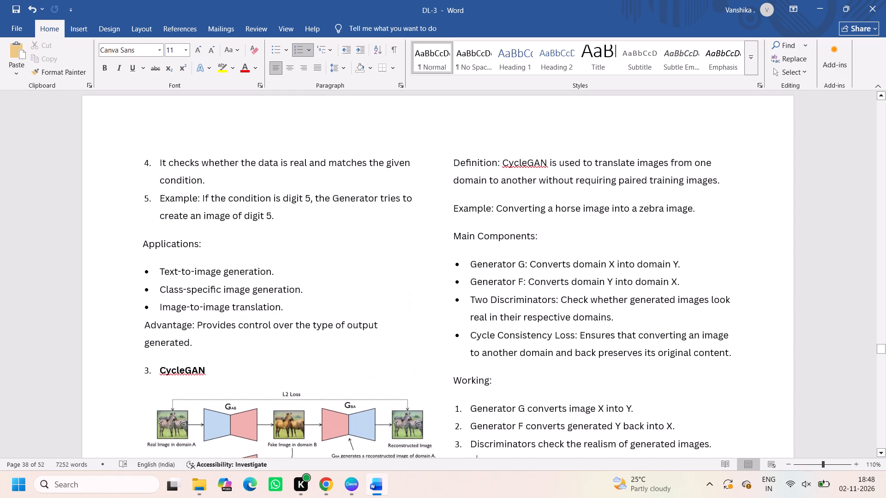
pyautogui.scroll(-1, 509, 238)
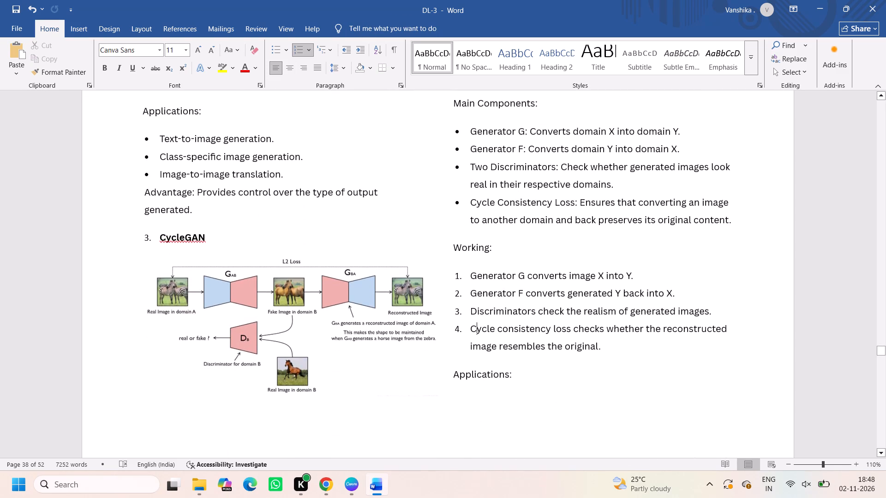
pyautogui.click(452, 373)
pyautogui.press('Return')
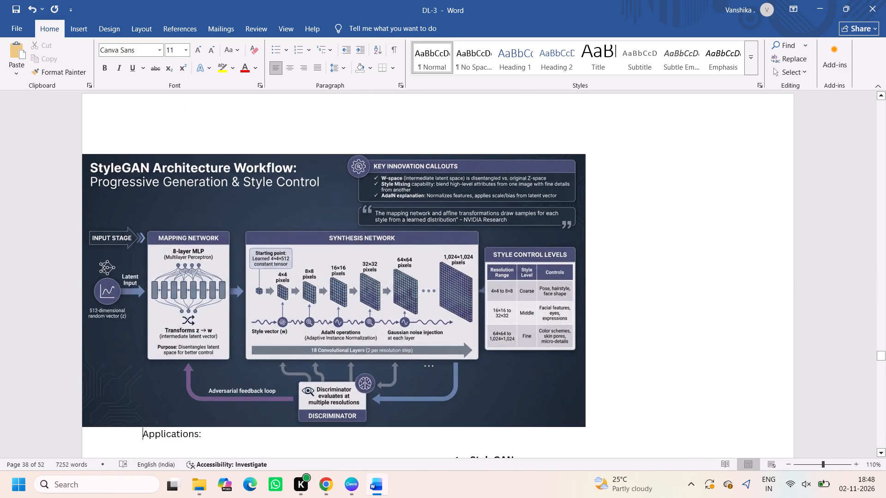
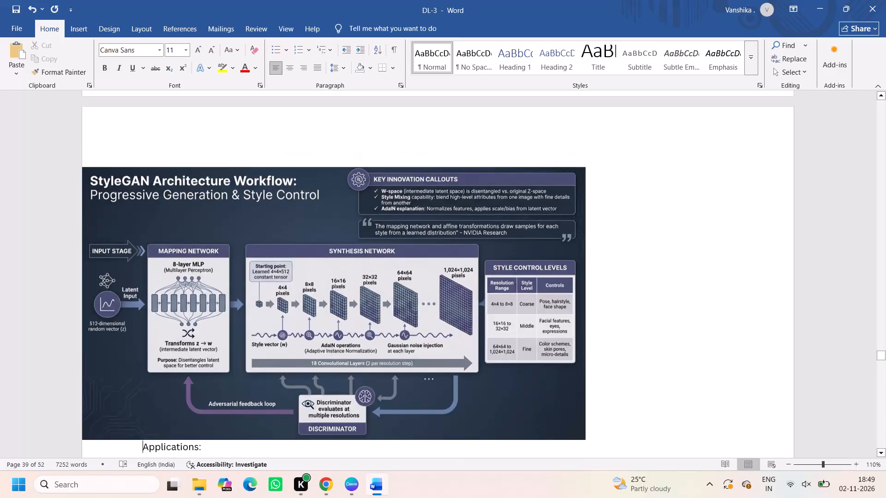
# Delete the oversized StyleGAN Architecture Workflow image above the "Applications:" heading.
pyautogui.click(485, 379)
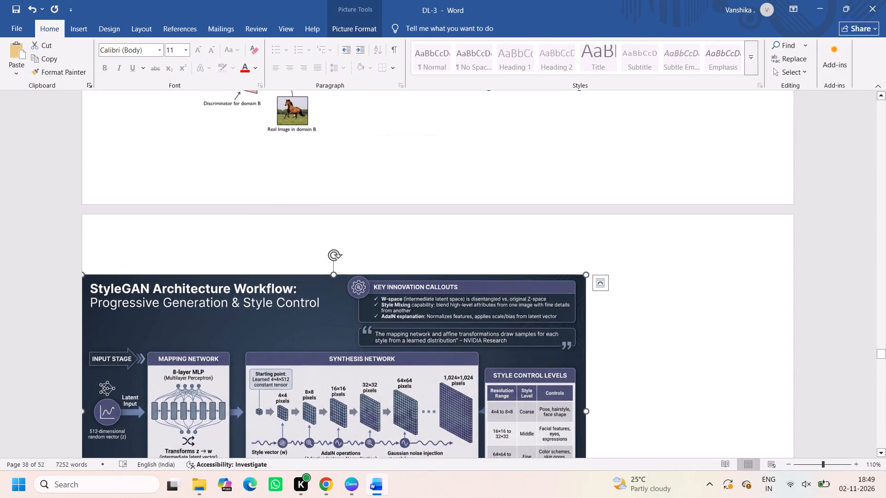
pyautogui.press('BackSpace')
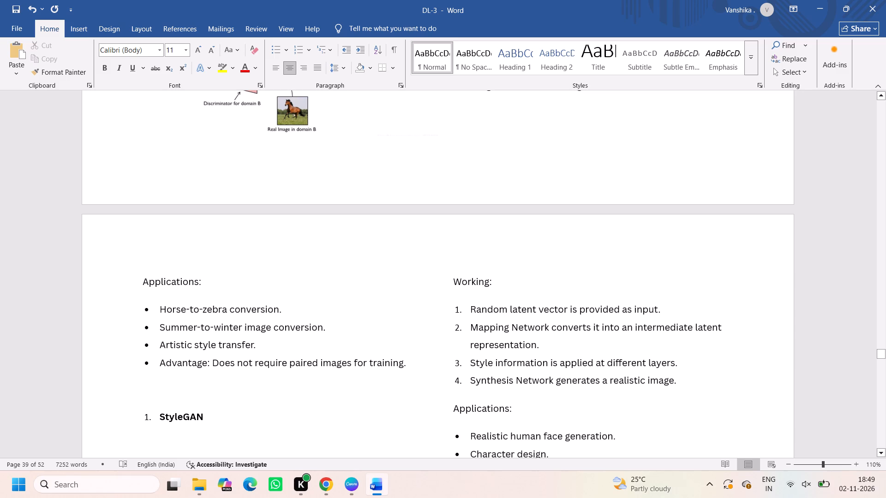
# Strip the list number from the "StyleGAN" heading and remove the blank lines between it and the CycleGAN advantage bullet.
pyautogui.click(157, 421)
pyautogui.press('Return')
pyautogui.press('BackSpace')
pyautogui.press('BackSpace')
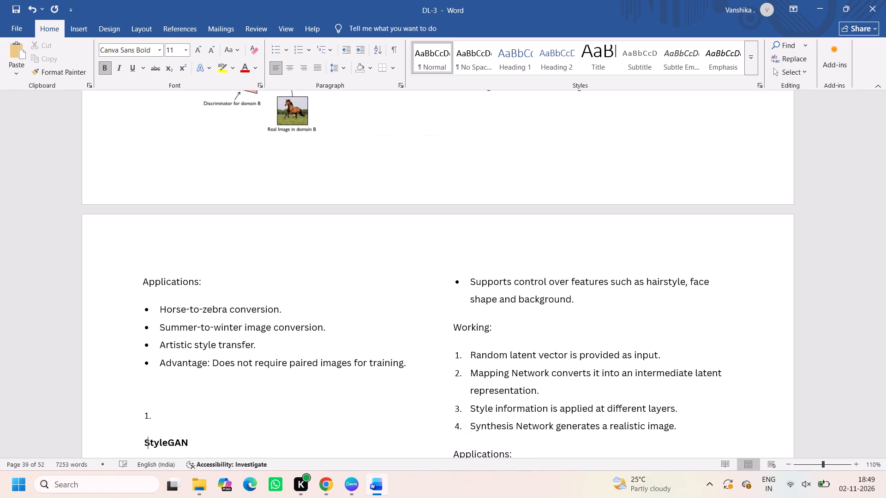
pyautogui.press('BackSpace')
pyautogui.press('BackSpace')
pyautogui.press('BackSpace')
pyautogui.press('BackSpace')
pyautogui.press('BackSpace')
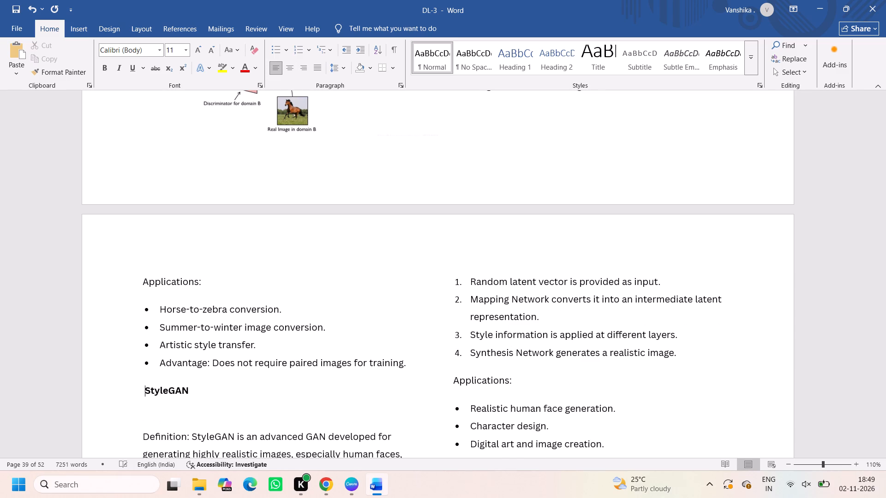
# Number the "StyleGAN" heading as 4 so it continues the sequence of GAN types.
pyautogui.scroll(3, 333, 349)
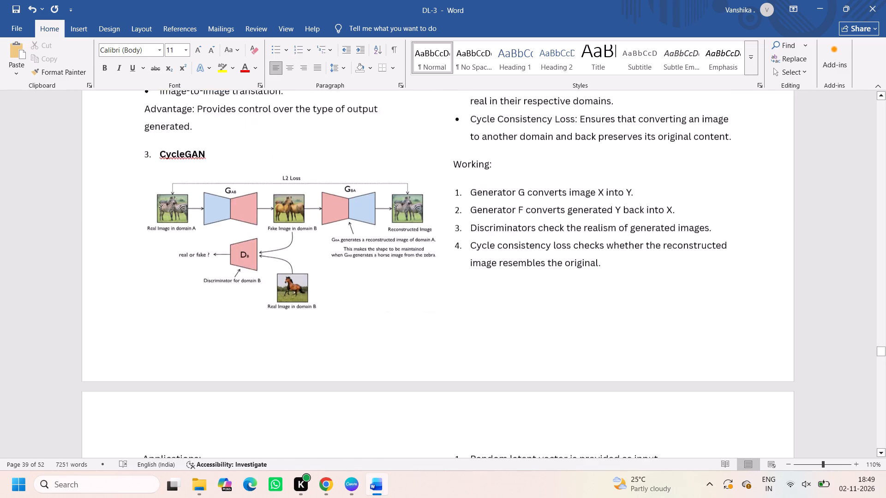
pyautogui.scroll(3, 333, 349)
pyautogui.scroll(-2, 333, 349)
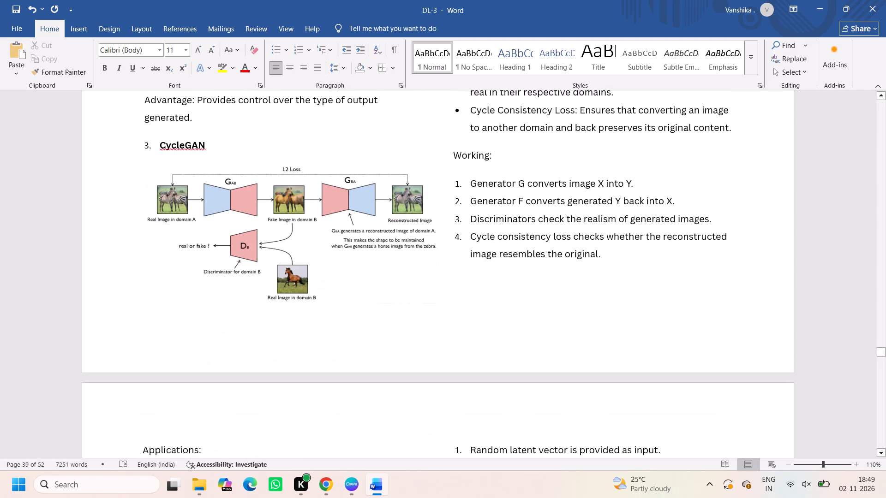
pyautogui.scroll(-2, 212, 420)
pyautogui.write('4.')
pyautogui.press('space')
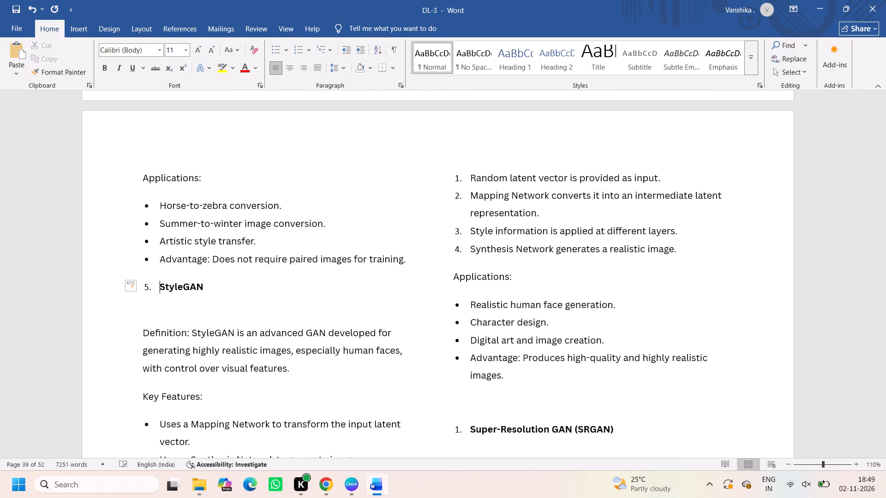
pyautogui.press('BackSpace')
pyautogui.press('BackSpace')
pyautogui.write('4.')
pyautogui.press('space')
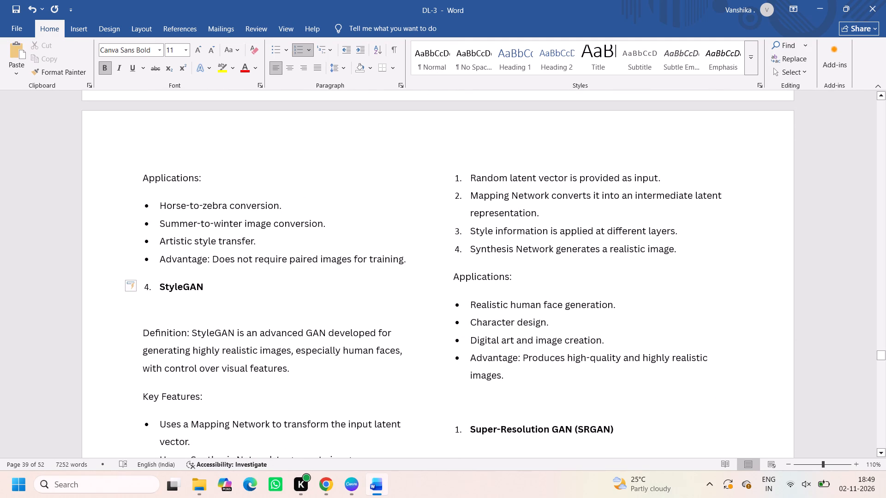
# Remove the blank gap under the "StyleGAN" heading, keeping its definition as a separate unnumbered paragraph.
pyautogui.click(141, 330)
pyautogui.press('BackSpace')
pyautogui.press('BackSpace')
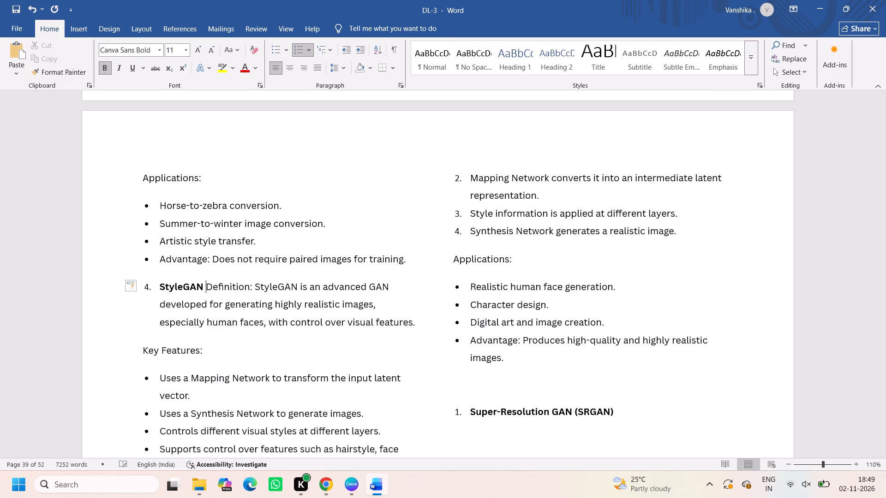
pyautogui.press('Return')
pyautogui.press('BackSpace')
pyautogui.press('BackSpace')
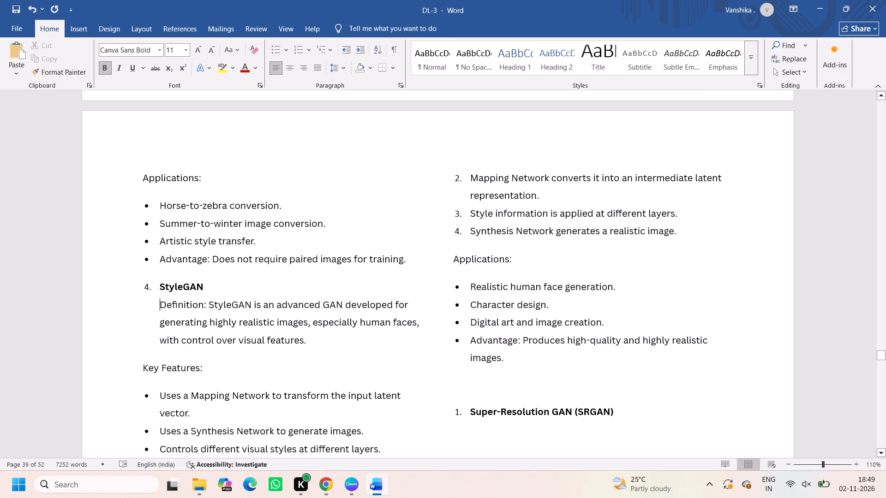
# Renumber the "Super-Resolution GAN (SRGAN)" heading as 5 and remove the blank line above it.
pyautogui.scroll(-1, 297, 320)
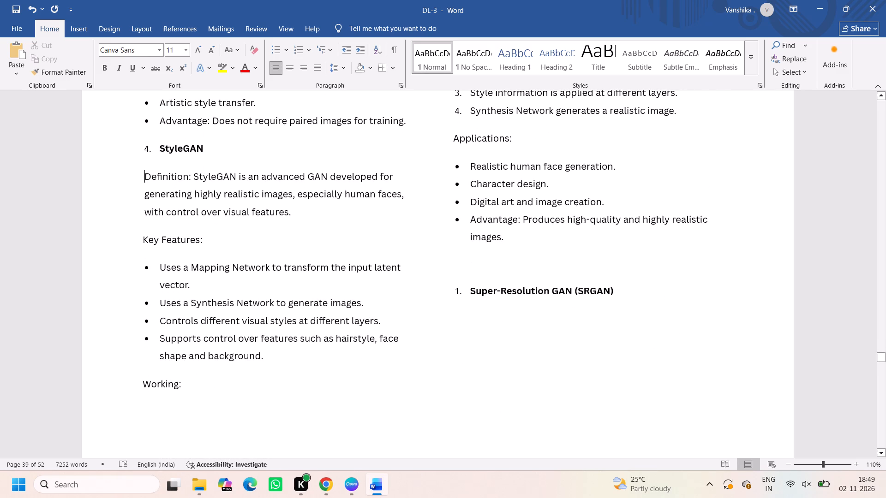
pyautogui.click(461, 291)
pyautogui.press('BackSpace')
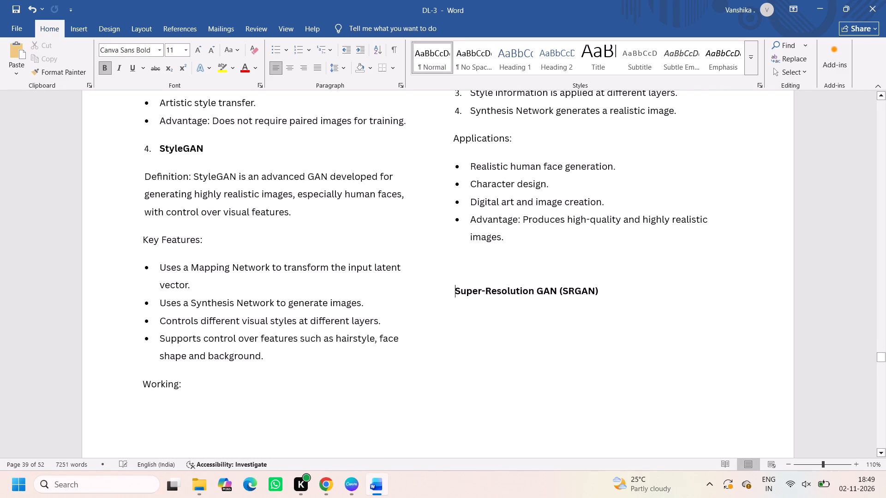
pyautogui.write('5.')
pyautogui.press('space')
pyautogui.click(498, 272)
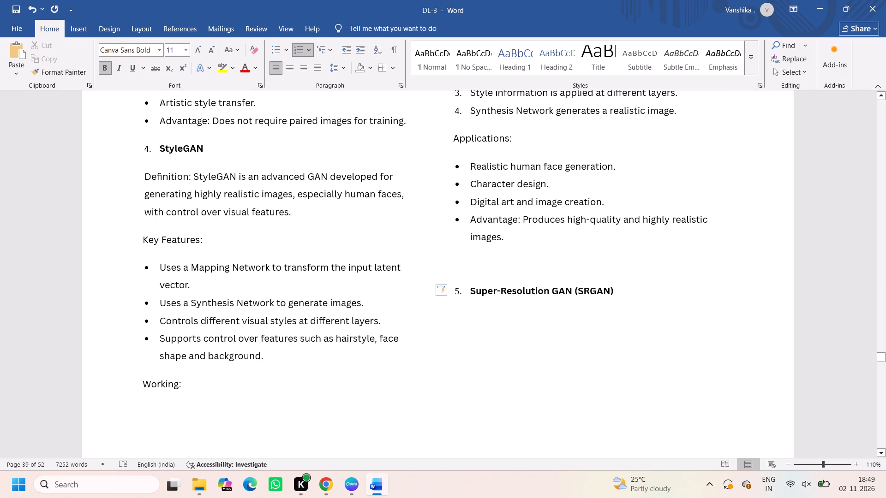
pyautogui.press('BackSpace')
pyautogui.press('BackSpace')
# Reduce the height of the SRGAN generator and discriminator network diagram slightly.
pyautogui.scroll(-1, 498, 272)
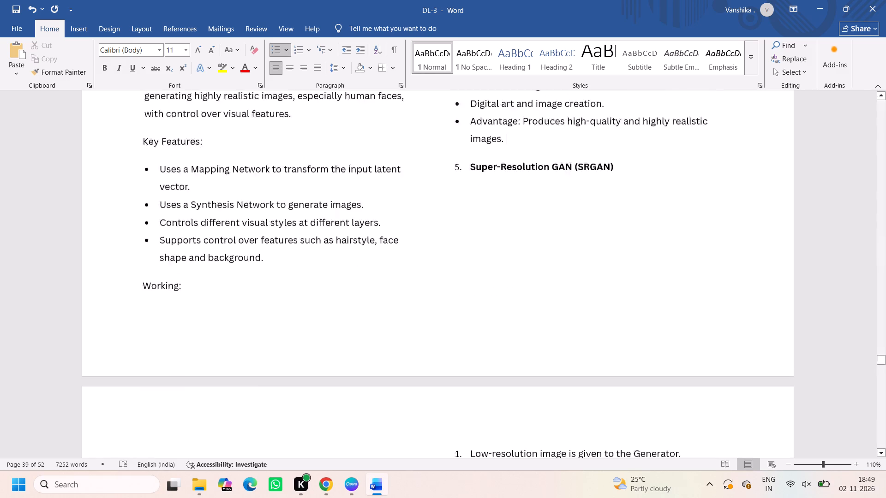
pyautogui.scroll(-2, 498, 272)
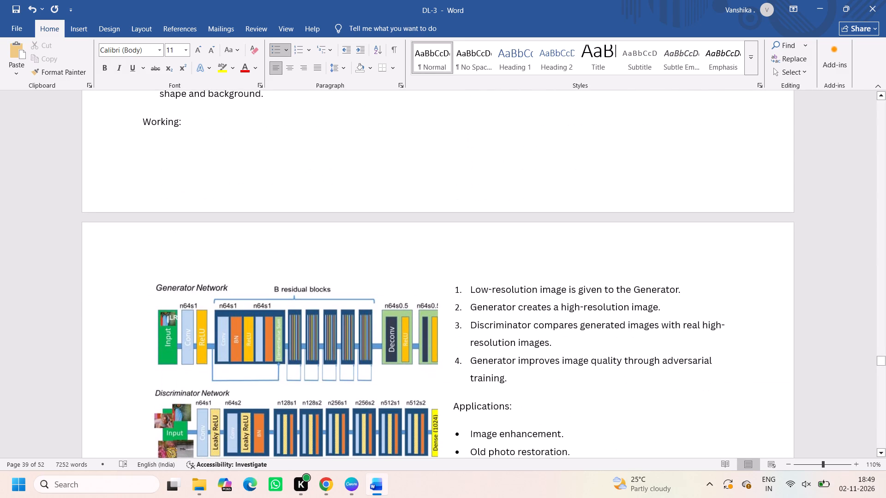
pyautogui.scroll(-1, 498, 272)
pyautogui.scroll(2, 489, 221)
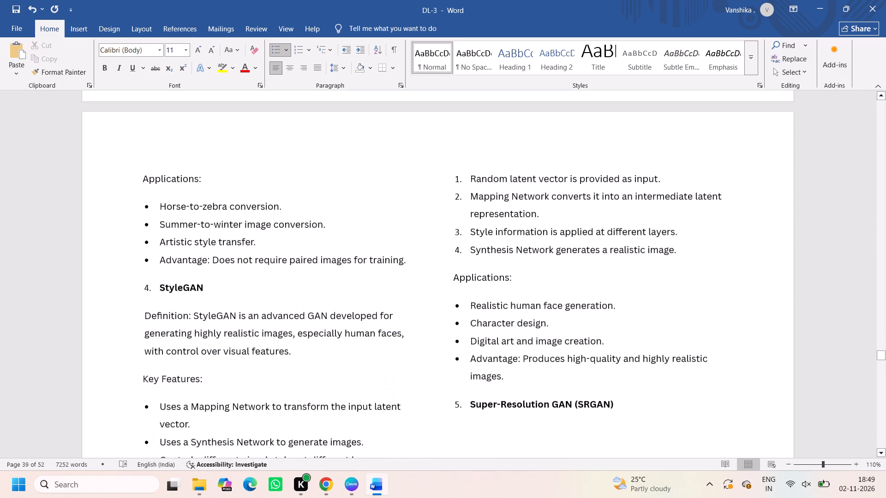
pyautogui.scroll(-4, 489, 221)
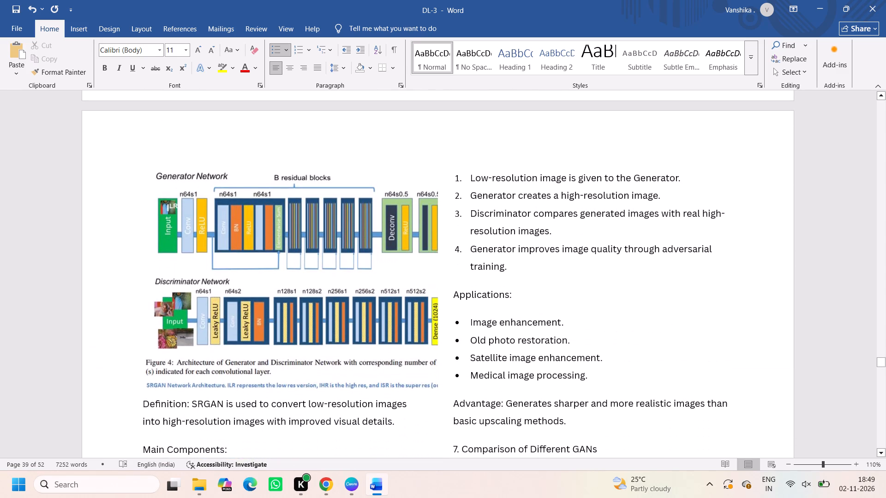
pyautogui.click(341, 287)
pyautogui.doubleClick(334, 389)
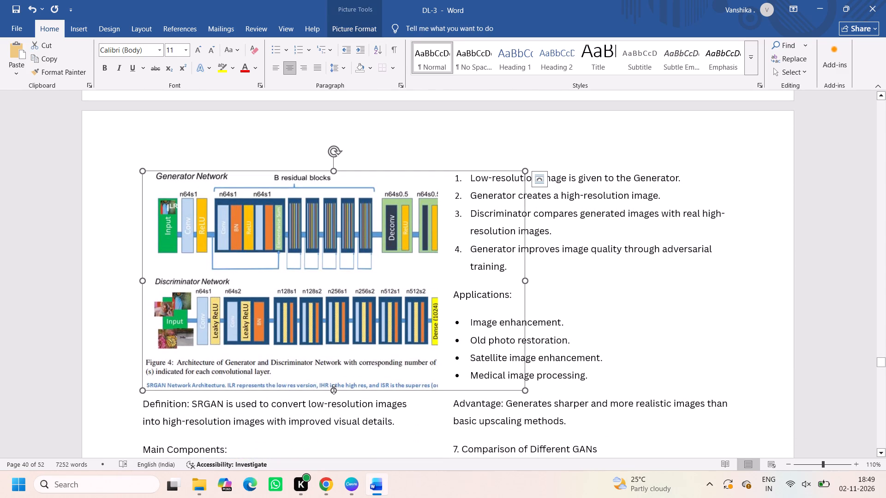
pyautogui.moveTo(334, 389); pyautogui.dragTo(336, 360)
# Delete the SRGAN generator and discriminator network diagram above the SRGAN definition.
pyautogui.click(336, 323)
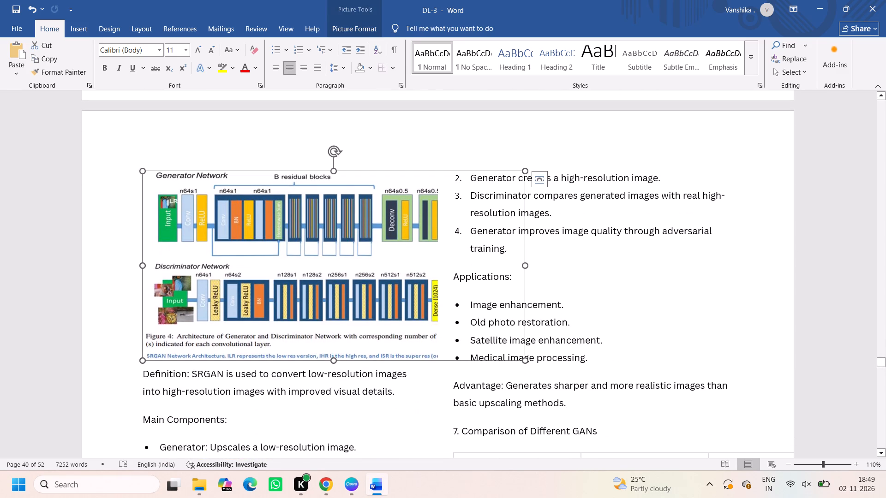
pyautogui.press('BackSpace')
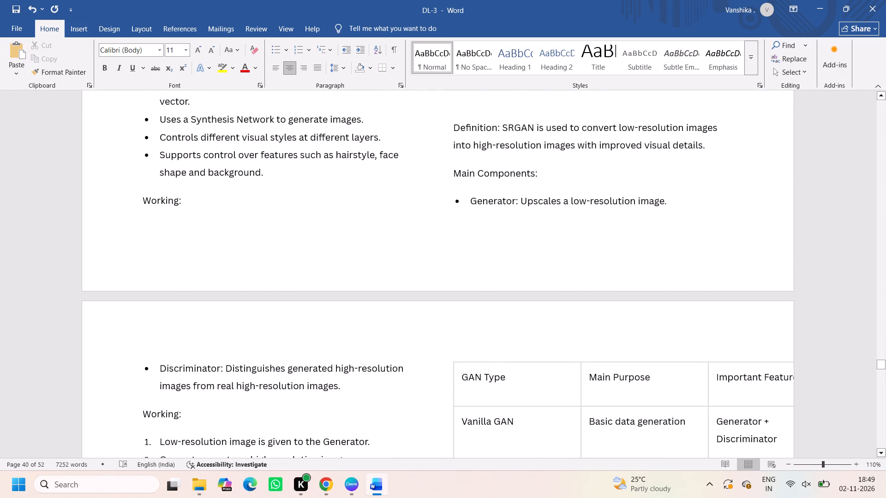
# Remove the blank gap under the "Super-Resolution GAN (SRGAN)" heading, keeping its definition as a separate unnumbered paragraph.
pyautogui.scroll(1, 480, 225)
pyautogui.click(454, 328)
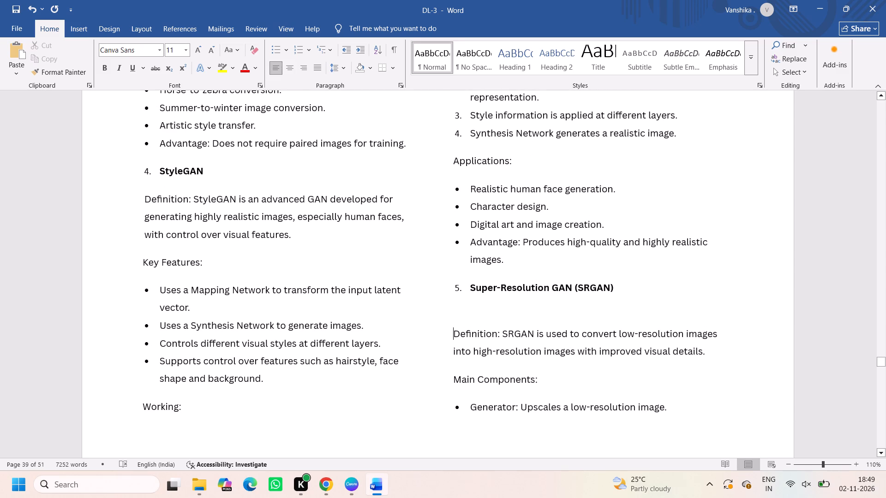
pyautogui.press('BackSpace')
pyautogui.press('BackSpace')
pyautogui.press('Return')
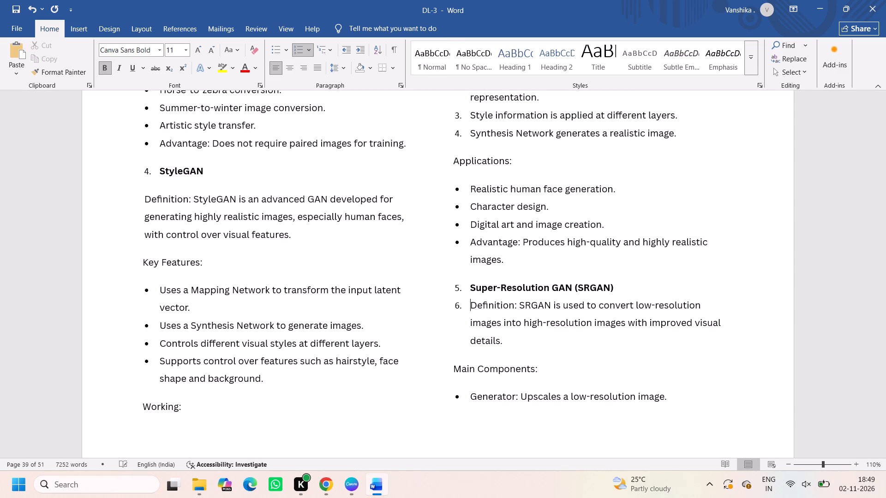
pyautogui.press('BackSpace')
pyautogui.press('BackSpace')
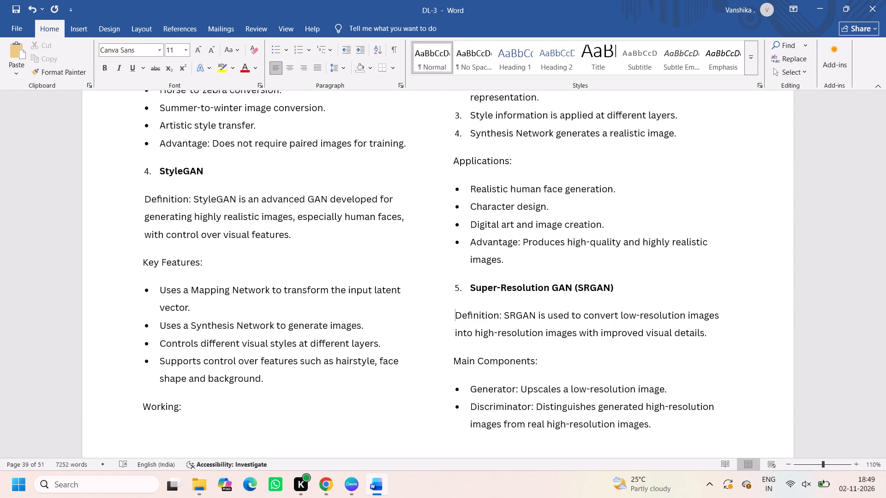
# Insert three line breaks before "7. Comparison of Different GANs" to move the heading into the next column with its table.
pyautogui.scroll(-2, 539, 351)
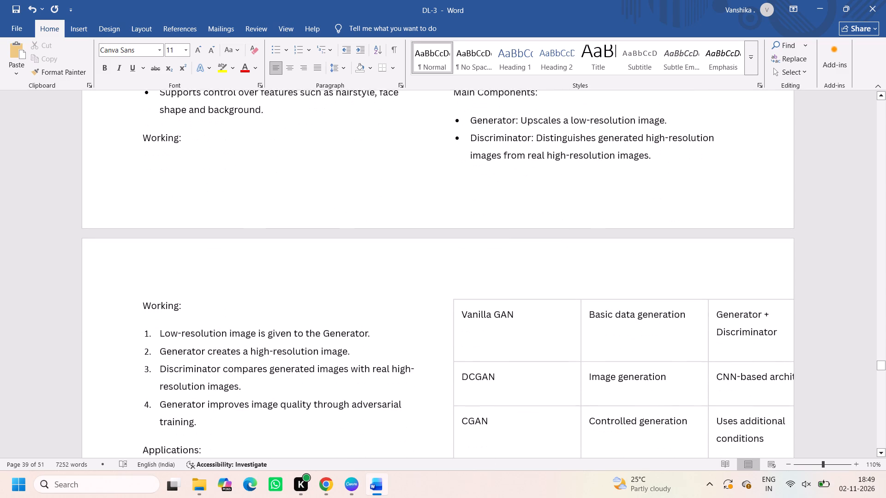
pyautogui.scroll(-2, 377, 339)
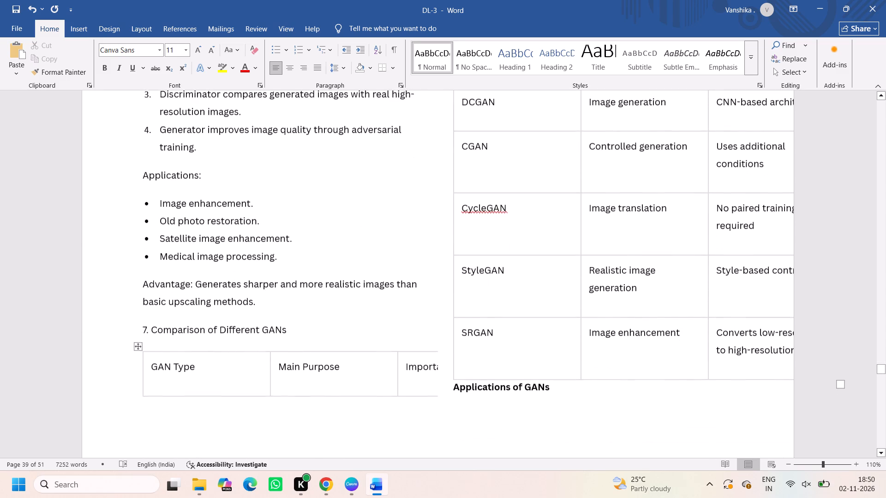
pyautogui.scroll(-1, 377, 339)
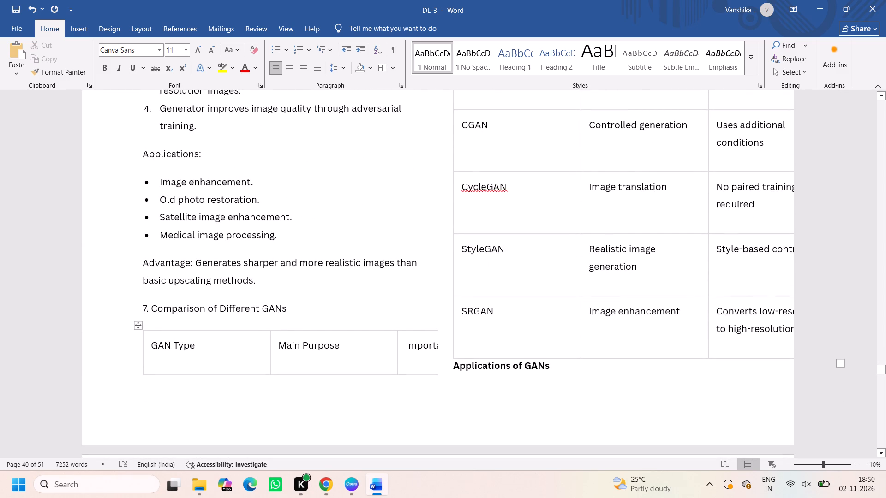
pyautogui.click(143, 303)
pyautogui.press('Return')
pyautogui.press('Return')
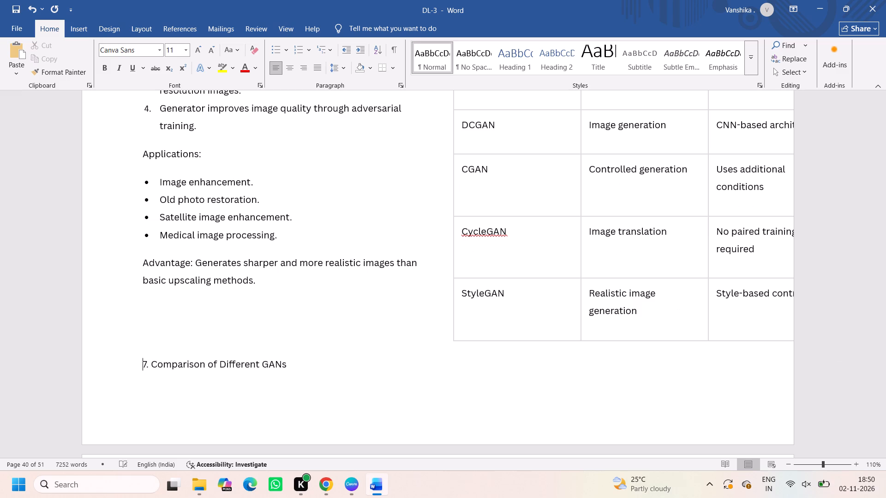
pyautogui.press('Return')
# Delete the "7. Comparison of Different GANs" heading and the empty line left above the comparison table.
pyautogui.scroll(-2, 364, 255)
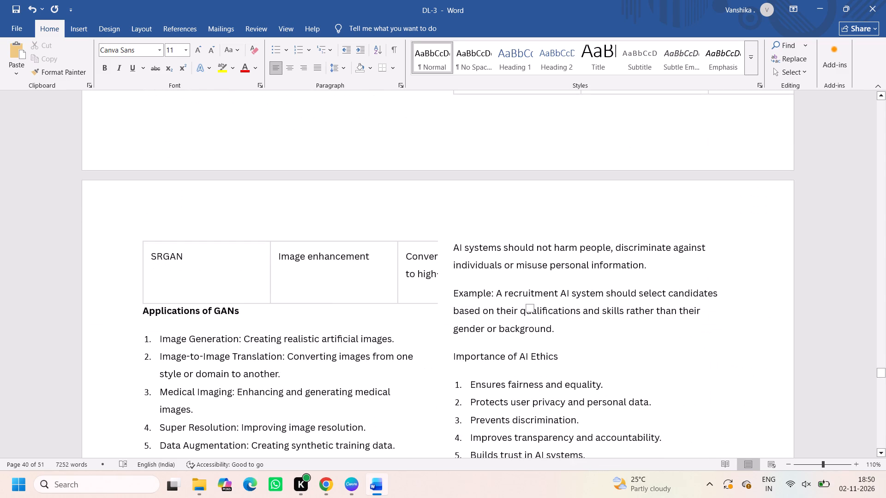
pyautogui.scroll(2, 364, 255)
pyautogui.scroll(1, 297, 282)
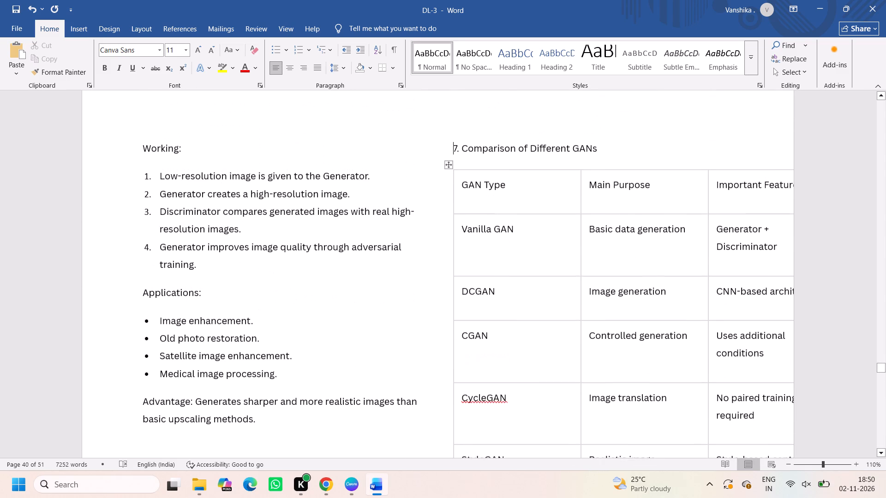
pyautogui.tripleClick(477, 149)
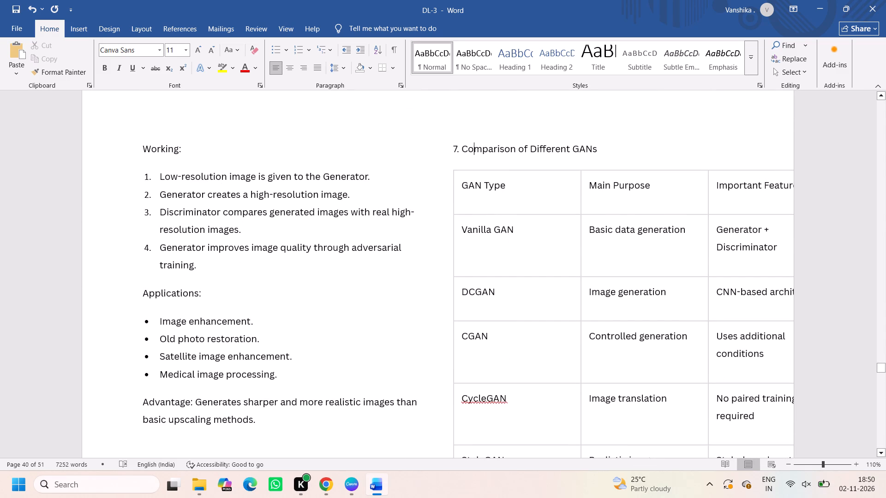
pyautogui.press('Return')
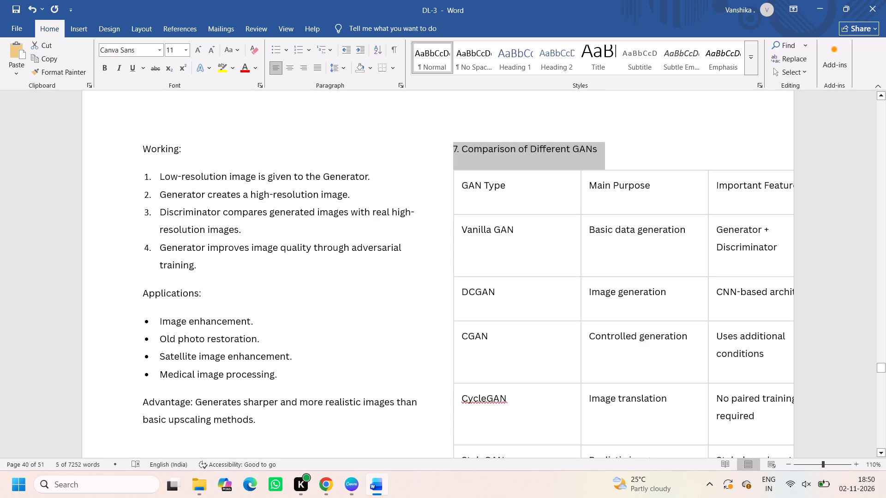
pyautogui.press('Return')
pyautogui.press('BackSpace')
pyautogui.press('BackSpace')
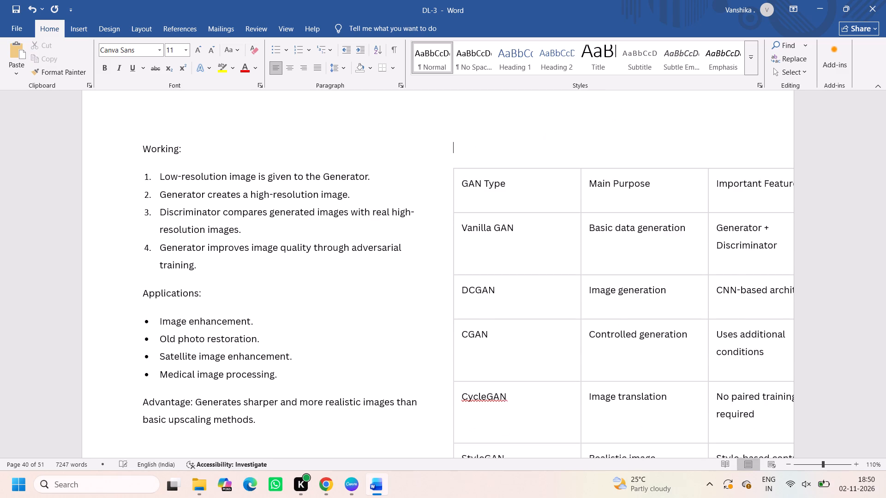
pyautogui.press('BackSpace')
pyautogui.scroll(1, 591, 219)
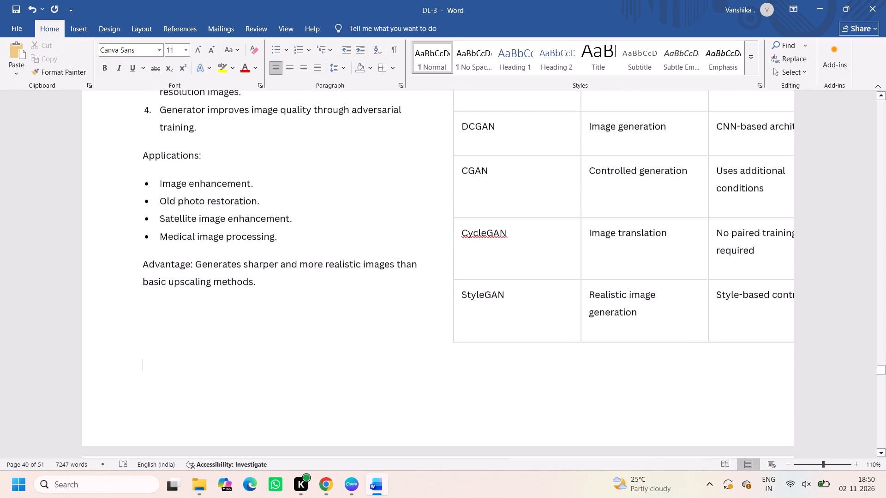
pyautogui.scroll(1, 591, 219)
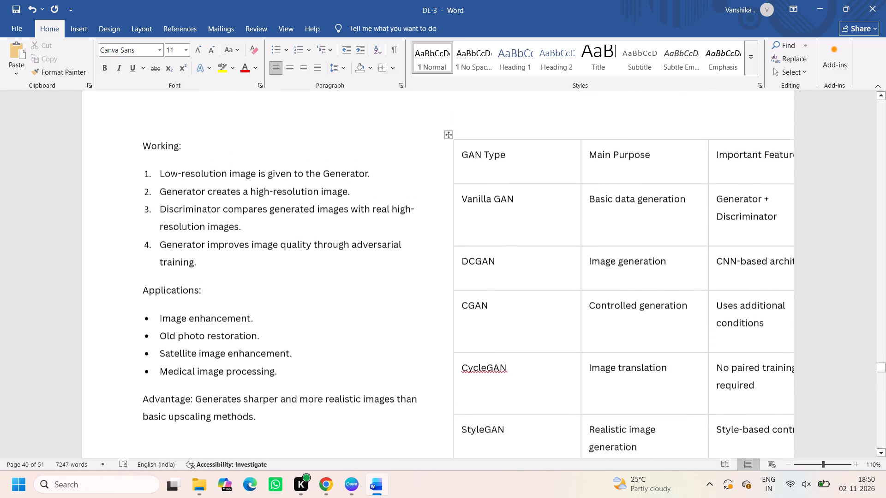
pyautogui.scroll(1, 591, 219)
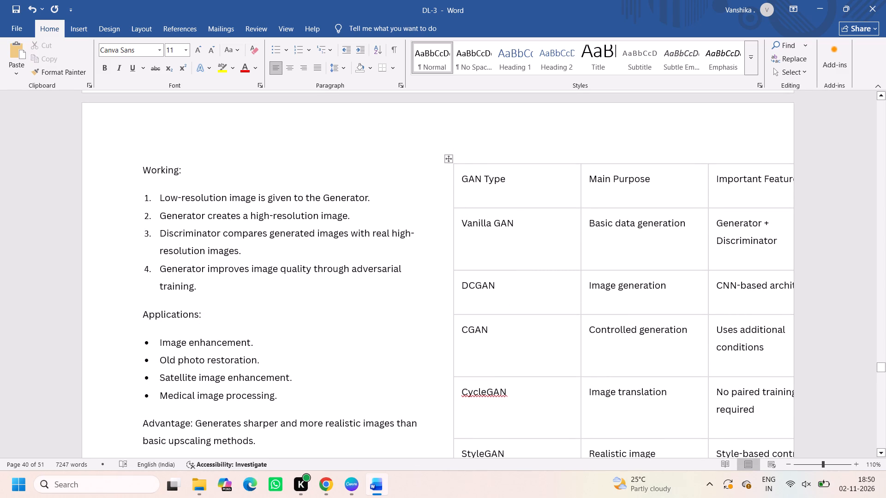
# Examine how the GAN comparison table fits its column and where it continues on the following page.
pyautogui.scroll(-1, 376, 285)
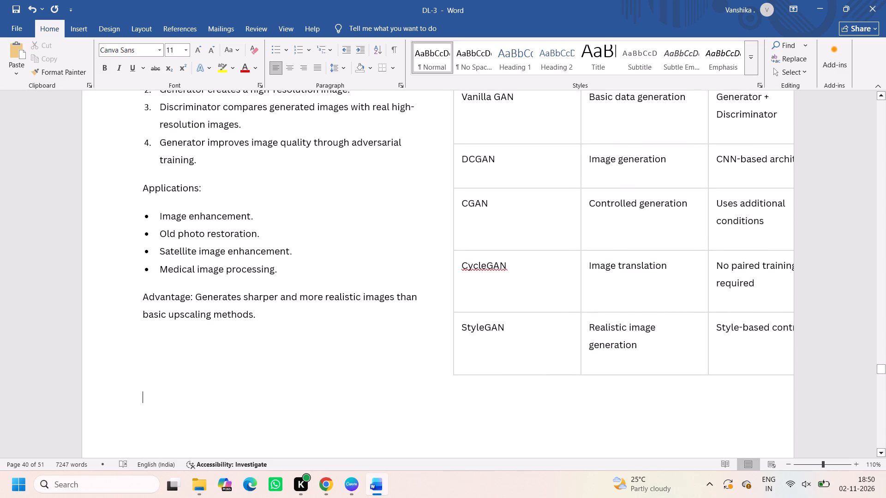
pyautogui.scroll(1, 517, 251)
pyautogui.click(441, 225)
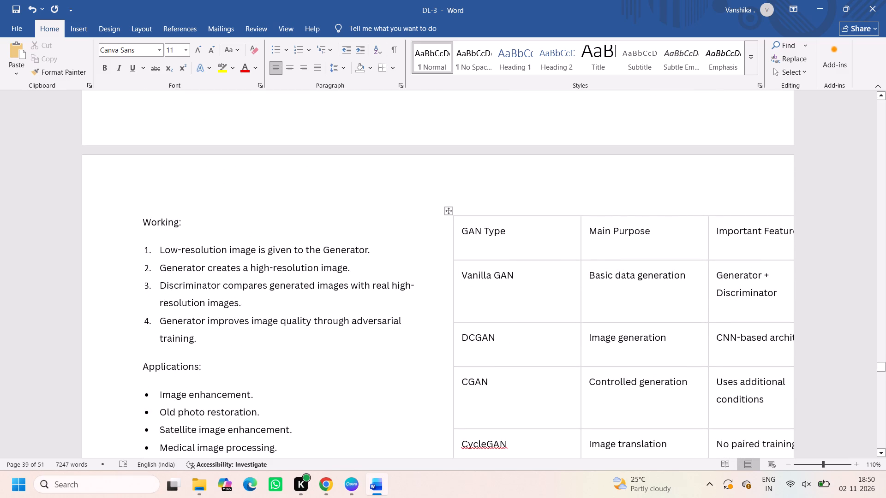
pyautogui.click(560, 280)
pyautogui.scroll(-2, 560, 280)
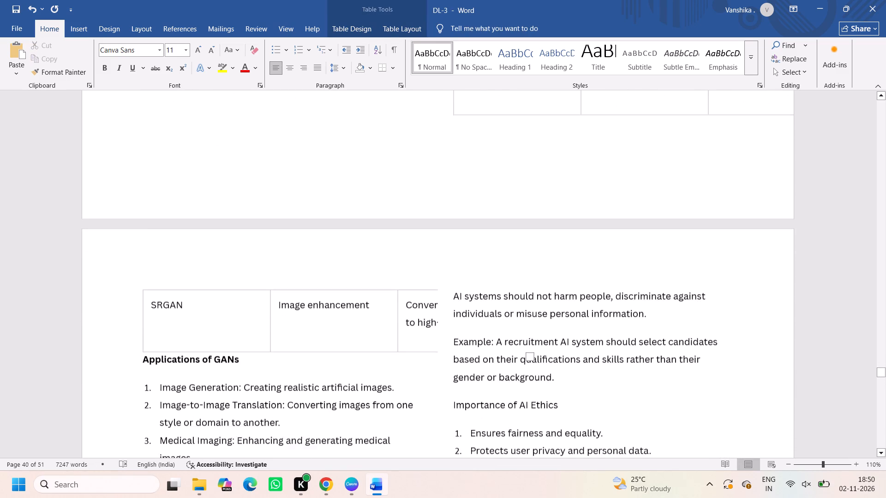
pyautogui.scroll(-2, 560, 280)
pyautogui.scroll(1, 560, 280)
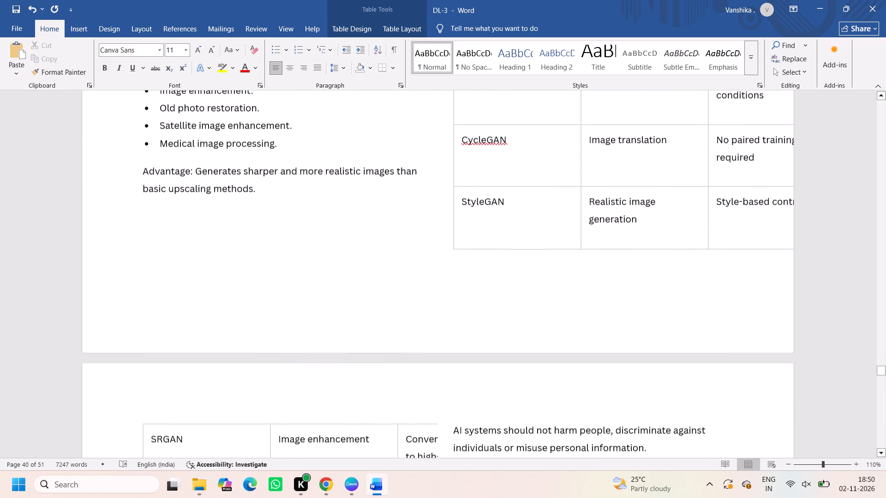
pyautogui.scroll(2, 560, 280)
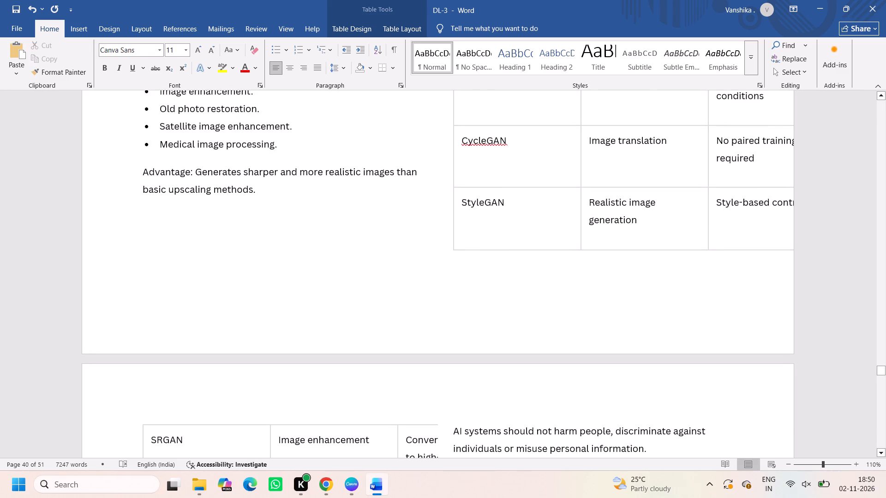
pyautogui.scroll(1, 560, 280)
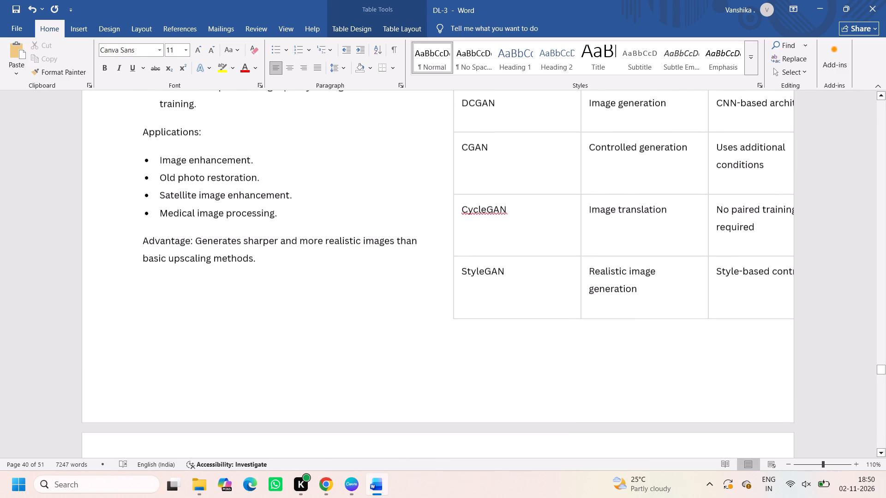
pyautogui.scroll(1, 560, 280)
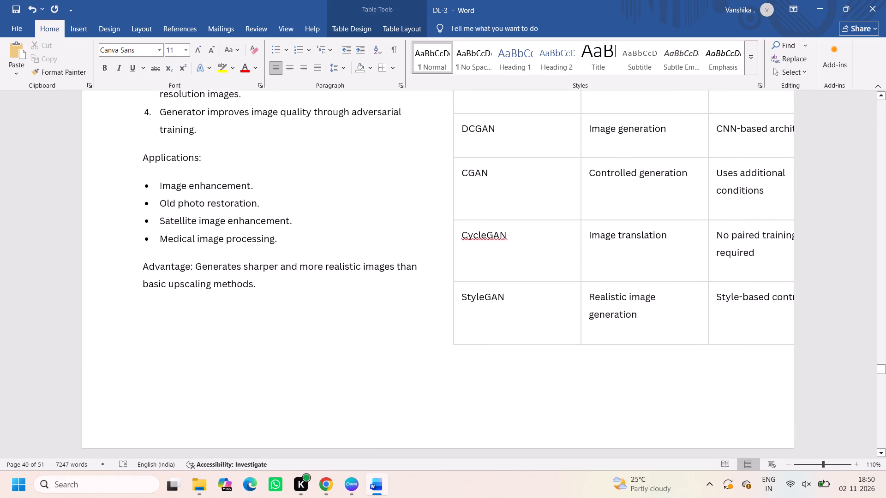
# Undo the deletion of the "7. Comparison of Different GANs" heading and the line breaks inserted before it.
pyautogui.hotkey('ctrl', 'z')
pyautogui.hotkey('ctrl', 'z')
pyautogui.hotkey('ctrl', 'z')
pyautogui.hotkey('ctrl', 'z')
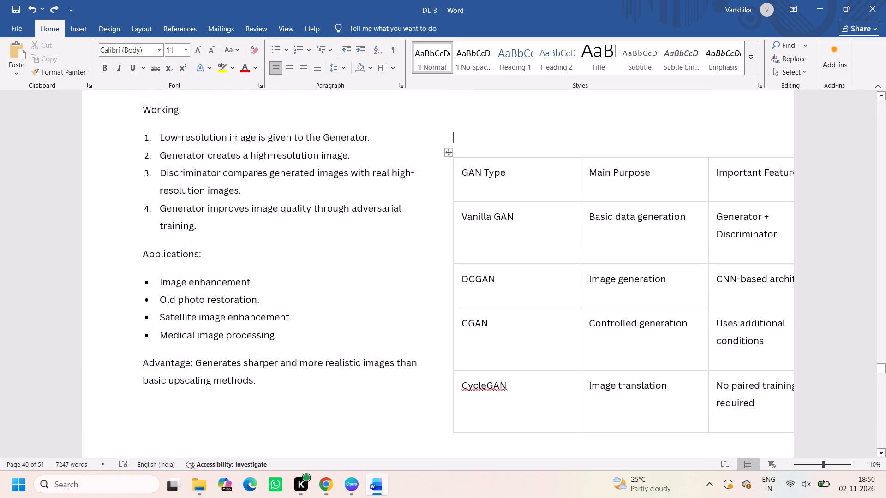
pyautogui.hotkey('ctrl', 'z')
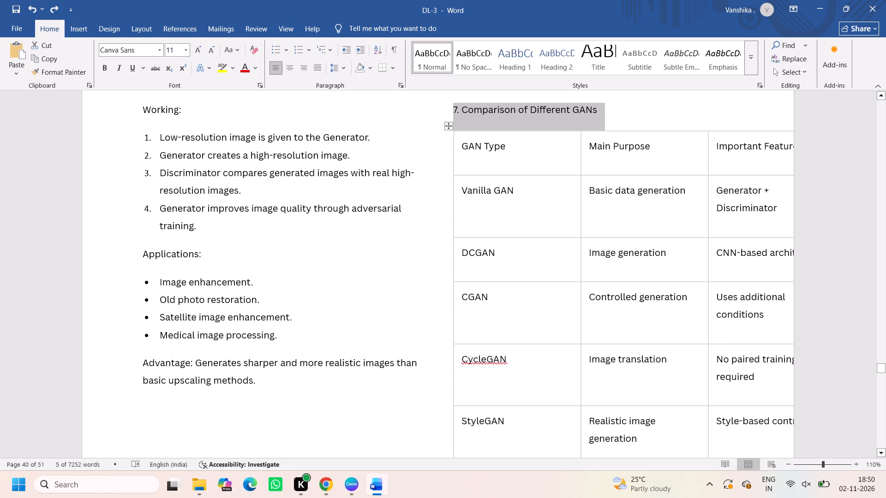
pyautogui.hotkey('ctrl', 'z')
# AutoFit the GAN comparison table to its contents so all three columns fit within the text column.
pyautogui.scroll(-1, 427, 288)
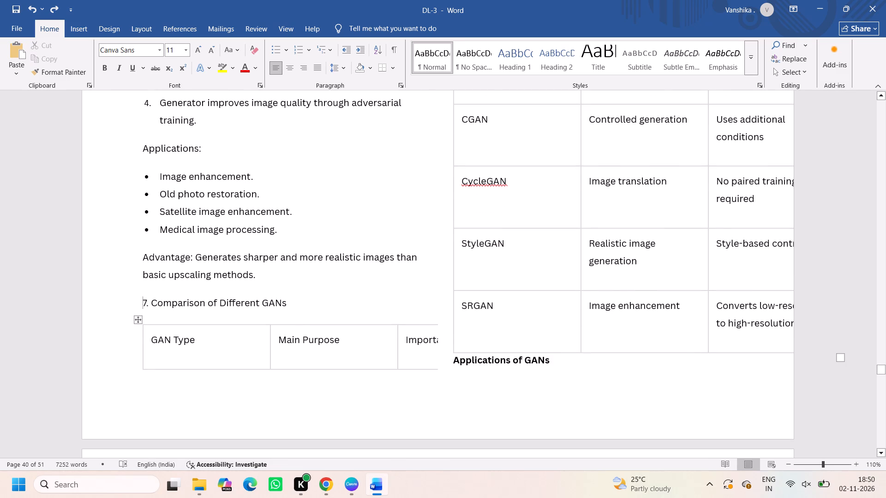
pyautogui.click(424, 358)
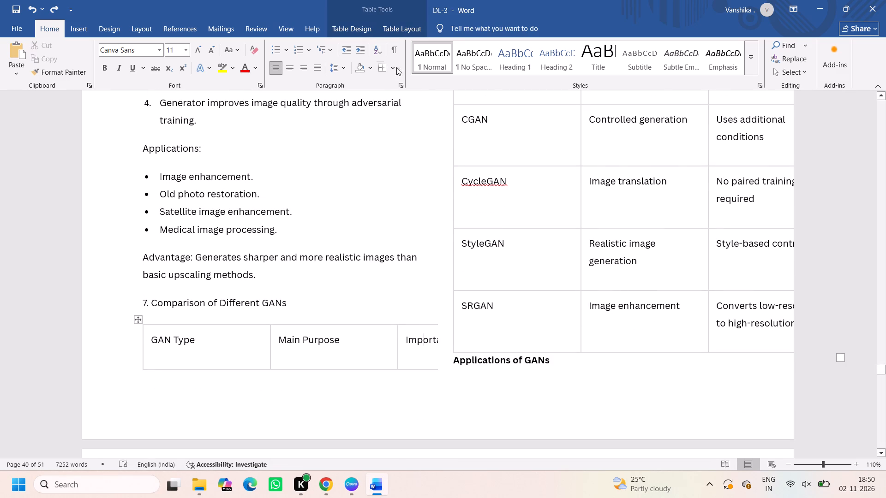
pyautogui.click(392, 31)
pyautogui.click(437, 72)
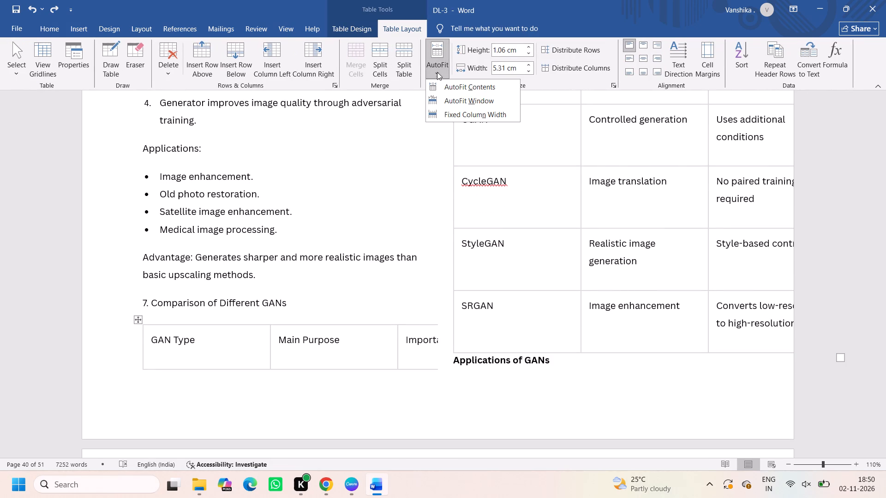
pyautogui.click(462, 85)
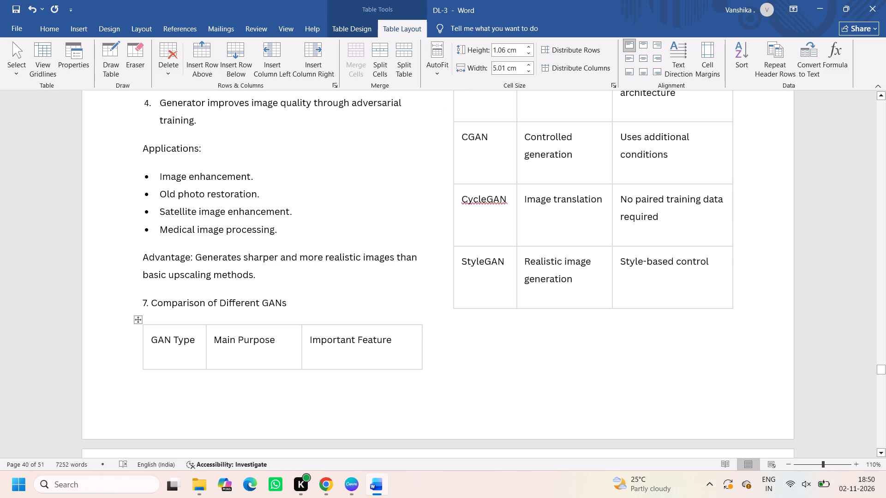
pyautogui.click(543, 361)
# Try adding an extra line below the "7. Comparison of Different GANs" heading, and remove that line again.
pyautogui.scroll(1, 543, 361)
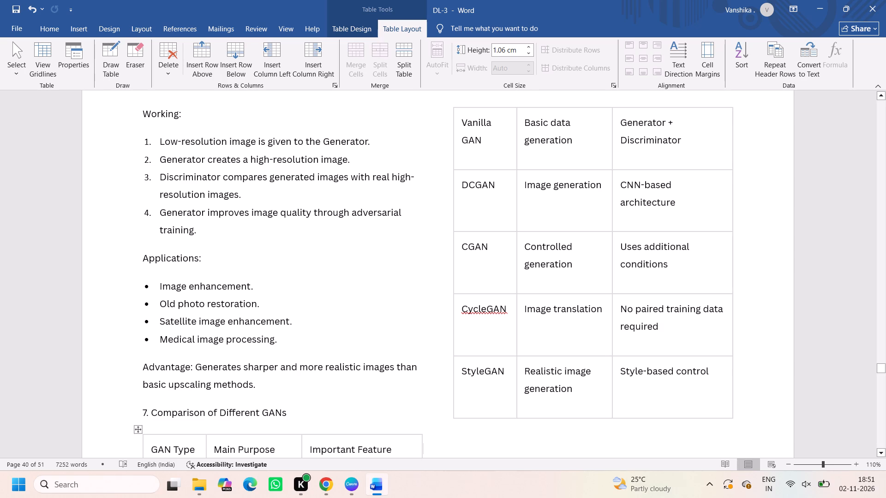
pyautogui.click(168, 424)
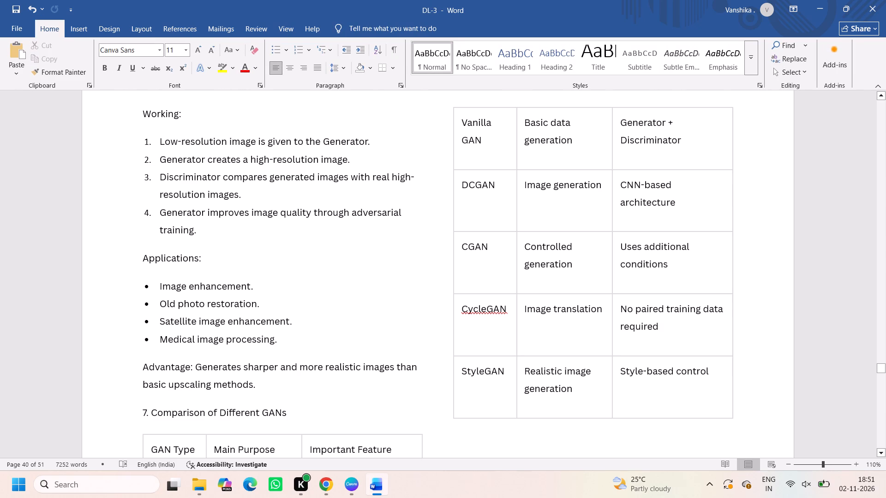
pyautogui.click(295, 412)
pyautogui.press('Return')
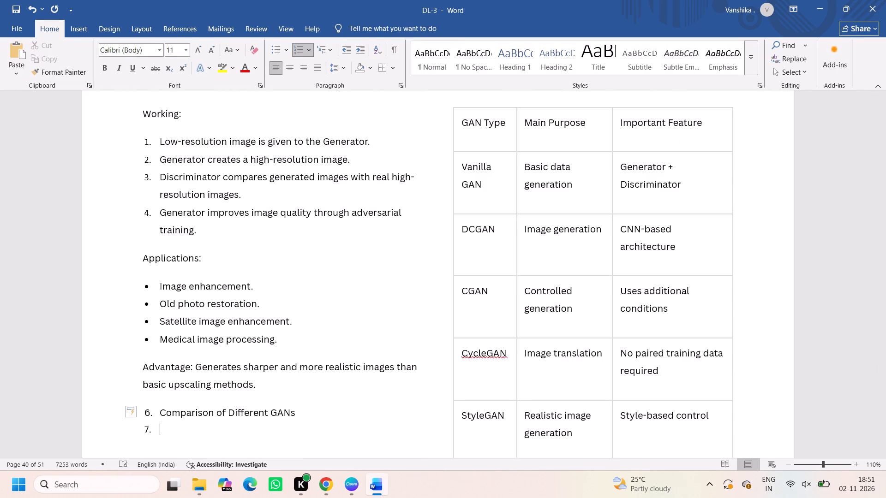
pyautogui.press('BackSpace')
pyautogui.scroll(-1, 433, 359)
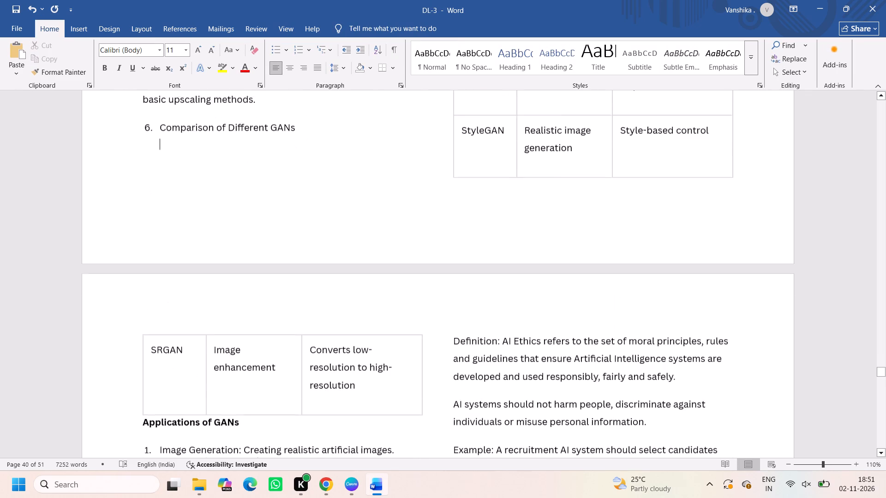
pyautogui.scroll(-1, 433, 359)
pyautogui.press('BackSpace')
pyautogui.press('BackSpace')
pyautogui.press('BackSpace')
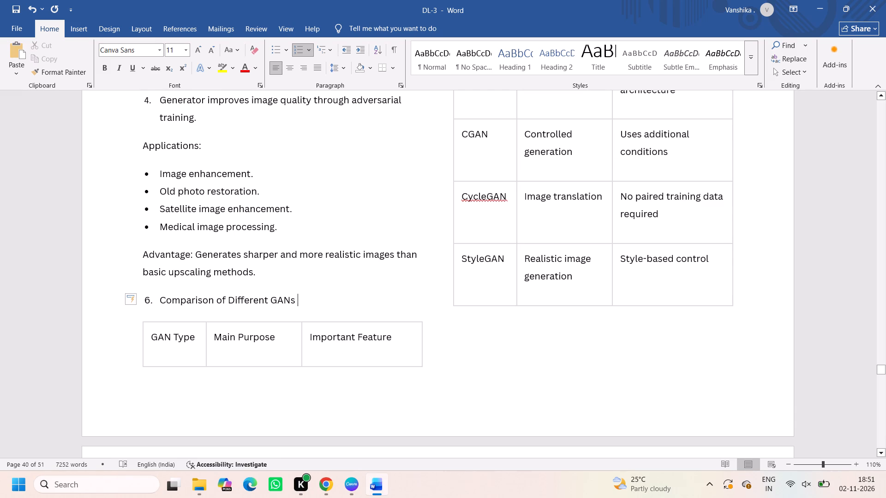
# Delete the "Comparison of Different GANs" heading with its list number and the empty line left above the table.
pyautogui.scroll(-1, 557, 329)
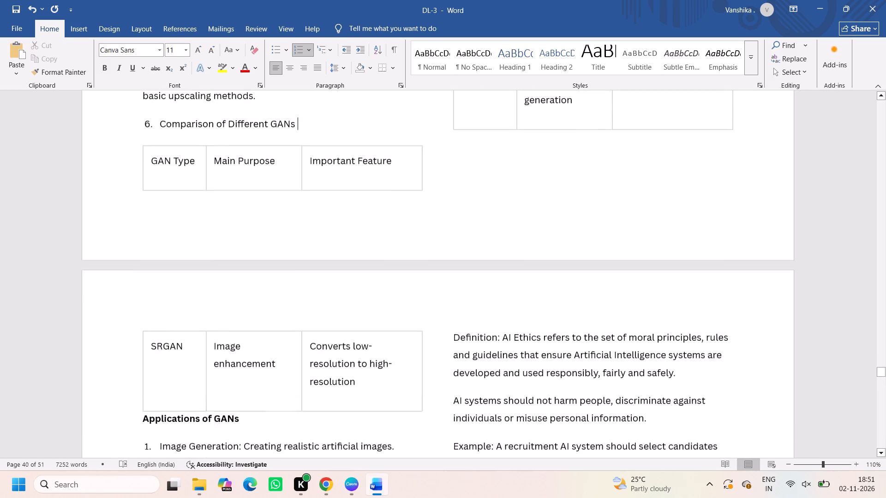
pyautogui.scroll(1, 496, 310)
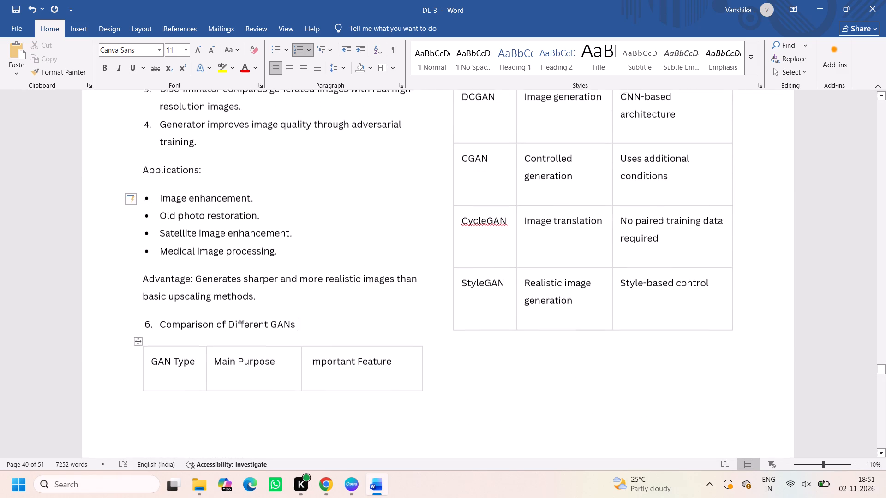
pyautogui.tripleClick(199, 326)
pyautogui.press('BackSpace')
pyautogui.press('BackSpace')
pyautogui.press('BackSpace')
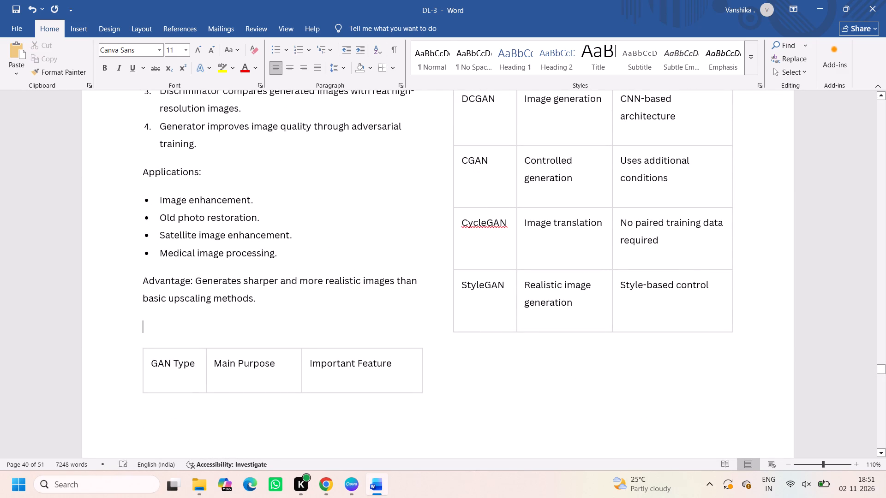
pyautogui.press('BackSpace')
# Examine how the GAN comparison table breaks across the two columns and onto the next page.
pyautogui.scroll(-1, 357, 388)
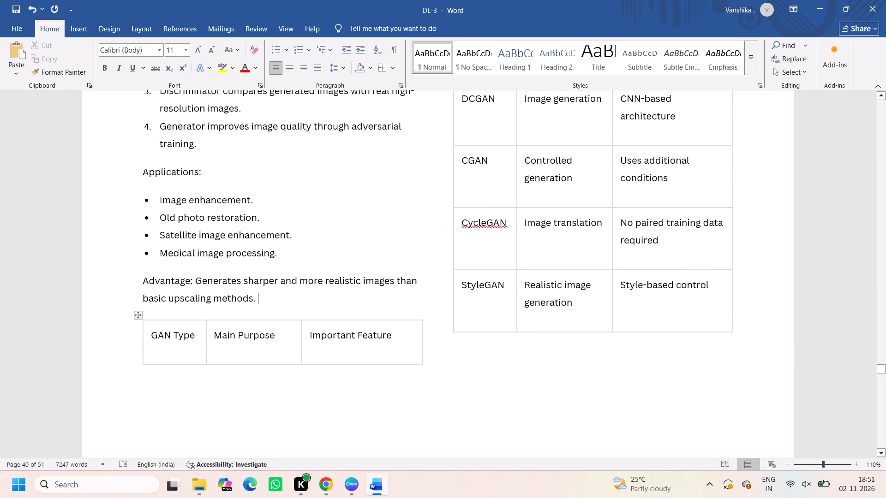
pyautogui.click(504, 291)
pyautogui.moveTo(481, 288); pyautogui.dragTo(485, 271)
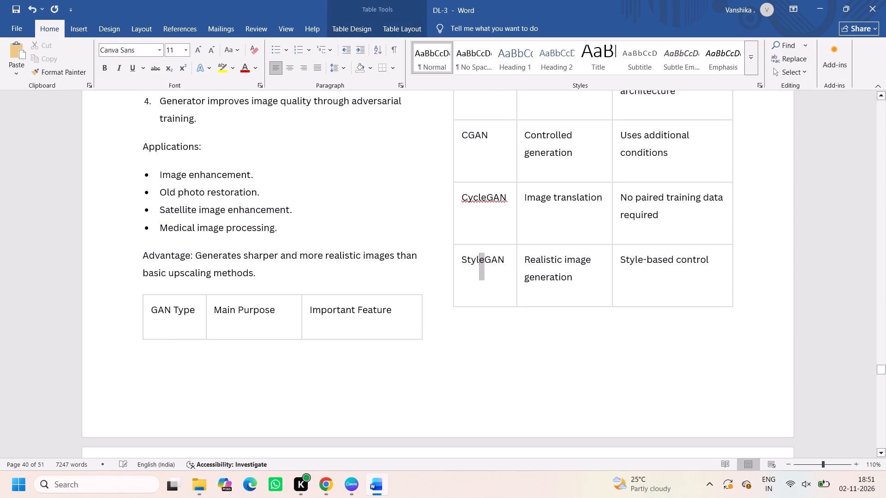
pyautogui.moveTo(485, 271); pyautogui.dragTo(485, 267)
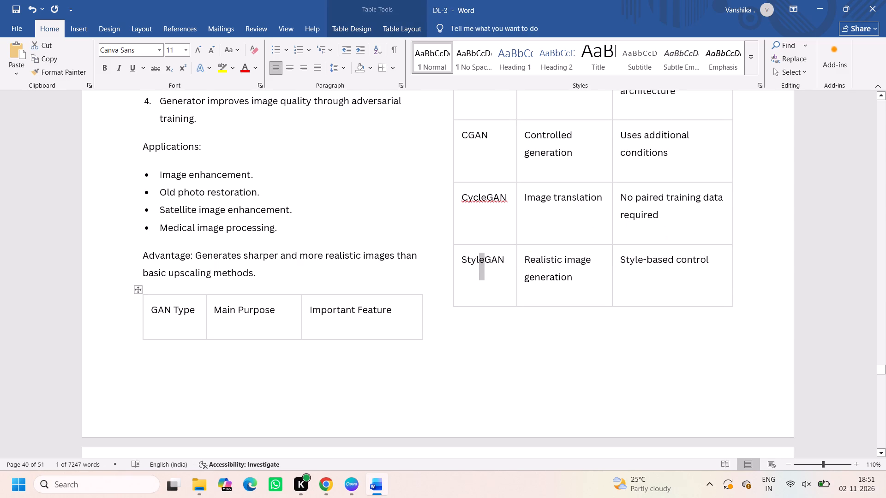
pyautogui.keyDown('ctrl'); pyautogui.scroll(-1, 490, 333); pyautogui.keyUp('ctrl')
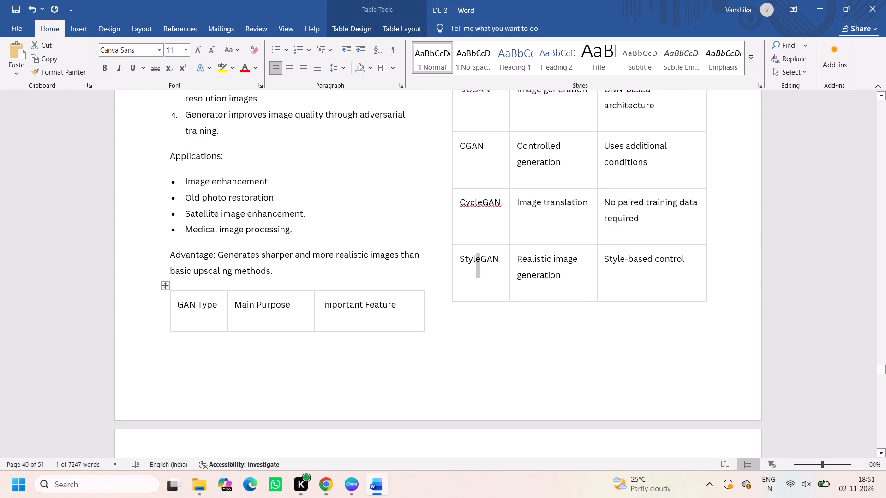
pyautogui.click(479, 279)
pyautogui.keyDown('ctrl'); pyautogui.scroll(-2, 479, 279); pyautogui.keyUp('ctrl')
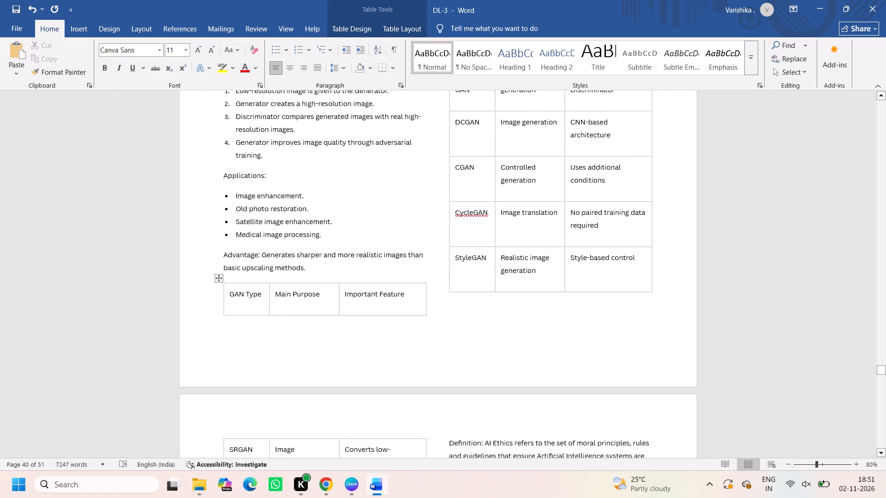
pyautogui.scroll(1, 504, 239)
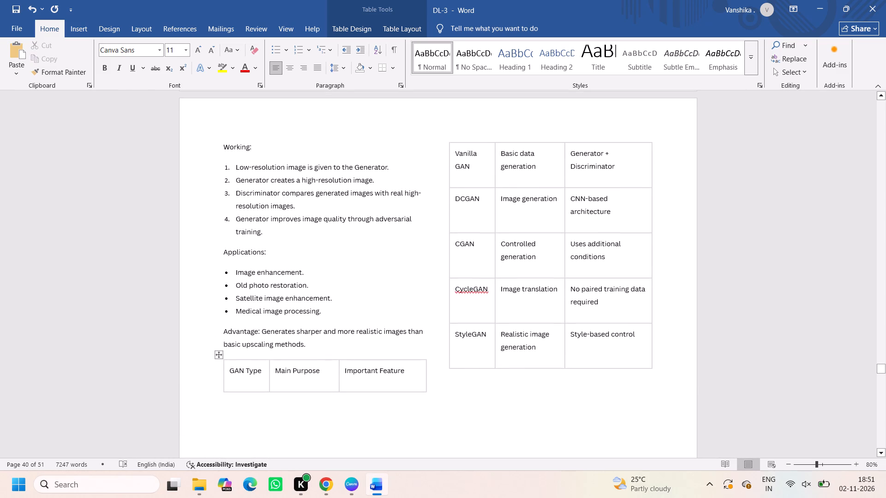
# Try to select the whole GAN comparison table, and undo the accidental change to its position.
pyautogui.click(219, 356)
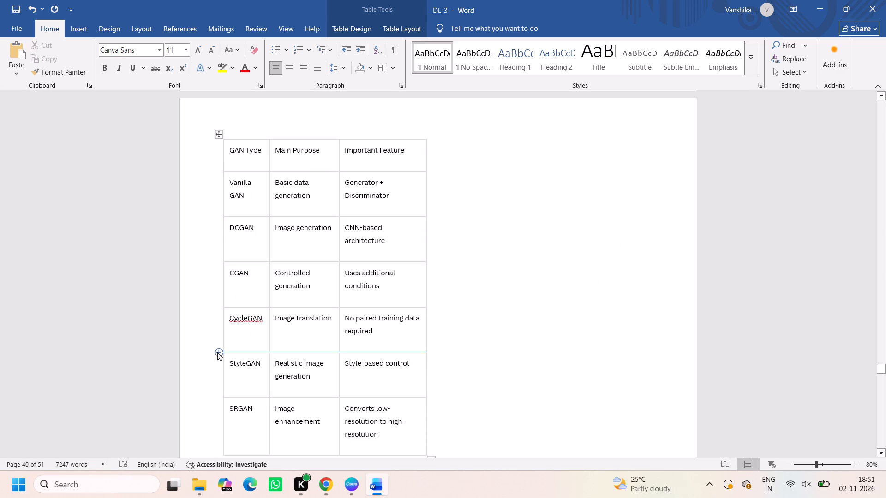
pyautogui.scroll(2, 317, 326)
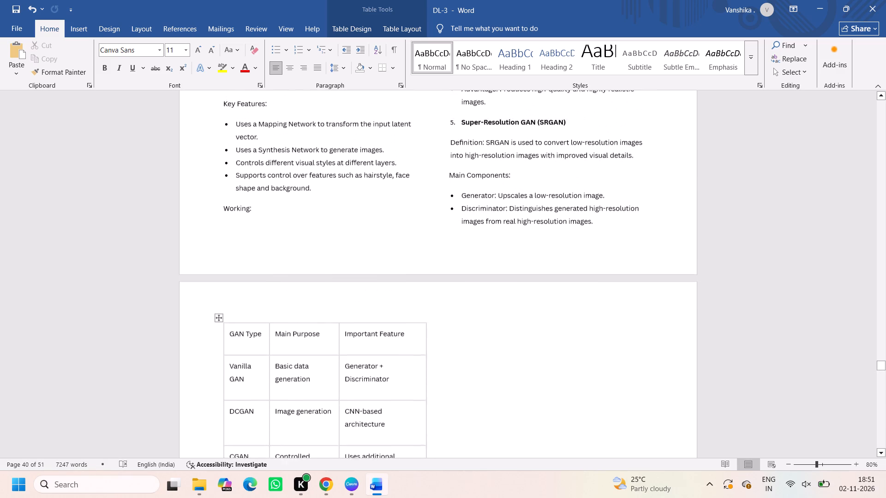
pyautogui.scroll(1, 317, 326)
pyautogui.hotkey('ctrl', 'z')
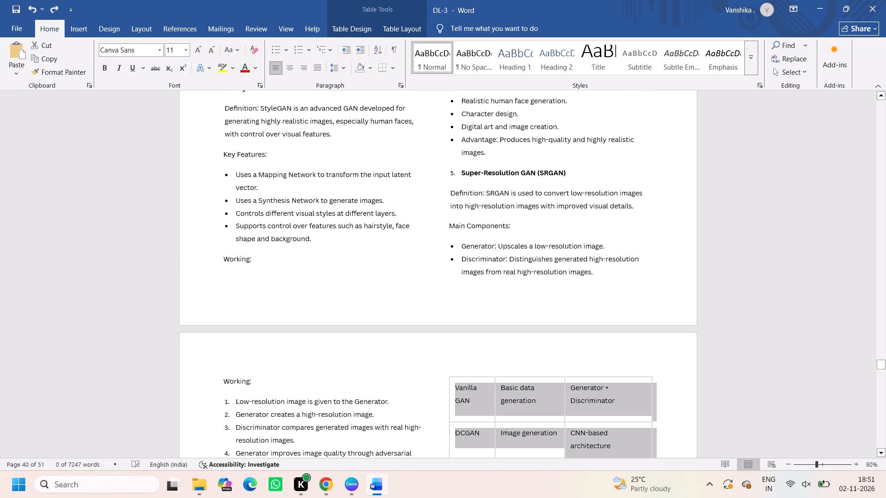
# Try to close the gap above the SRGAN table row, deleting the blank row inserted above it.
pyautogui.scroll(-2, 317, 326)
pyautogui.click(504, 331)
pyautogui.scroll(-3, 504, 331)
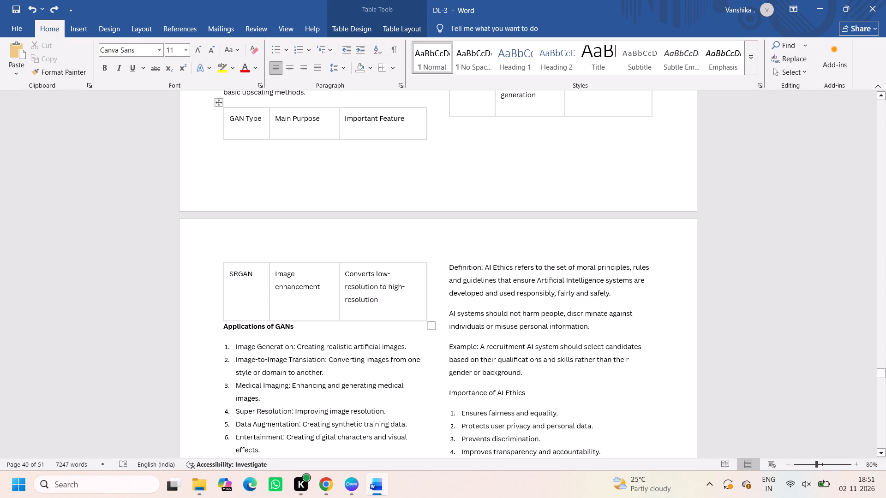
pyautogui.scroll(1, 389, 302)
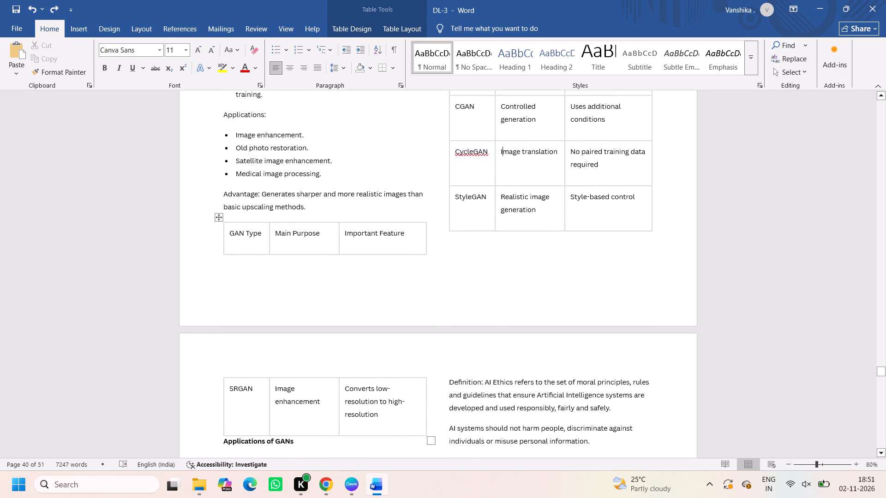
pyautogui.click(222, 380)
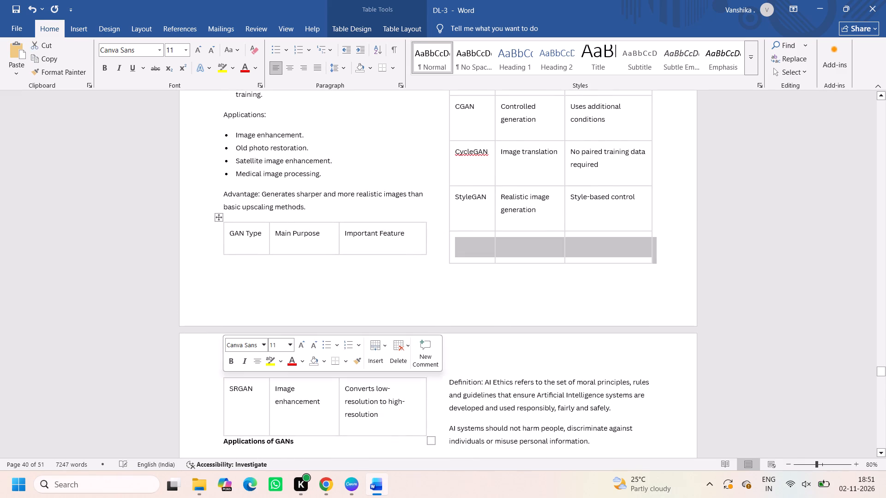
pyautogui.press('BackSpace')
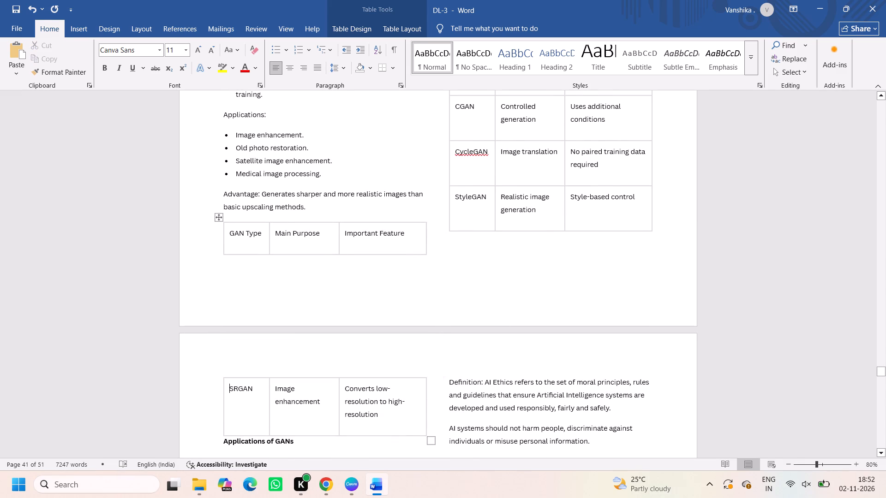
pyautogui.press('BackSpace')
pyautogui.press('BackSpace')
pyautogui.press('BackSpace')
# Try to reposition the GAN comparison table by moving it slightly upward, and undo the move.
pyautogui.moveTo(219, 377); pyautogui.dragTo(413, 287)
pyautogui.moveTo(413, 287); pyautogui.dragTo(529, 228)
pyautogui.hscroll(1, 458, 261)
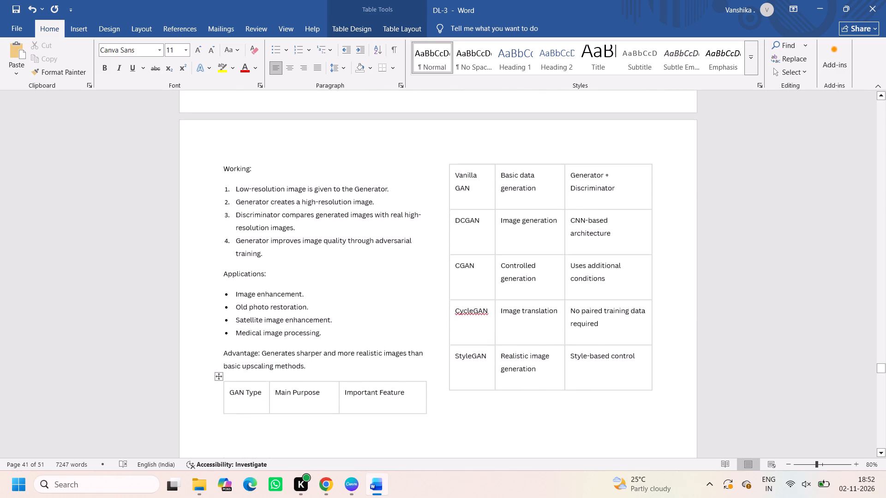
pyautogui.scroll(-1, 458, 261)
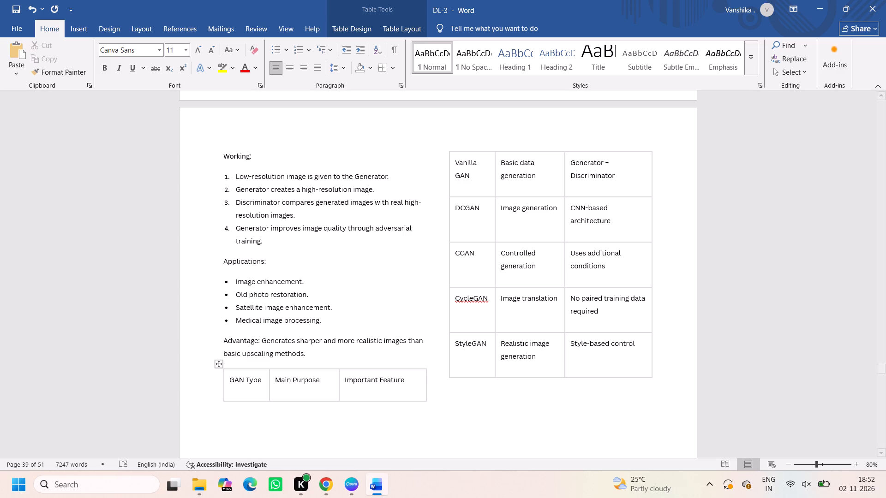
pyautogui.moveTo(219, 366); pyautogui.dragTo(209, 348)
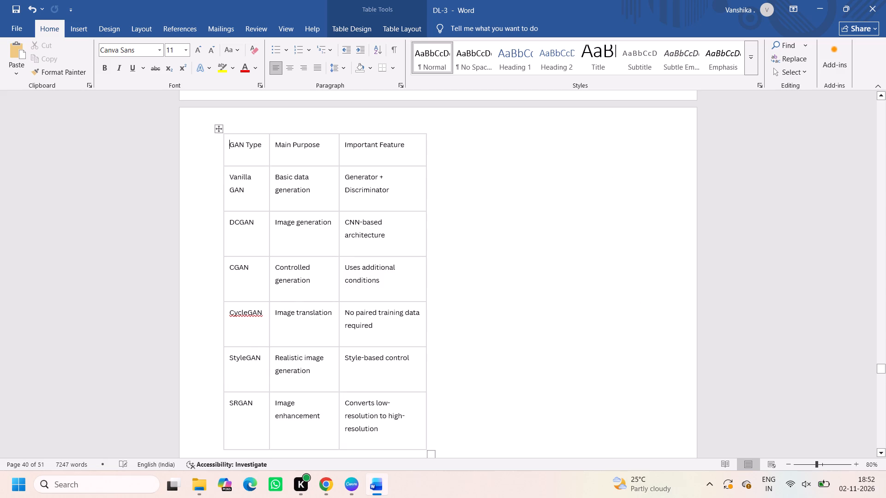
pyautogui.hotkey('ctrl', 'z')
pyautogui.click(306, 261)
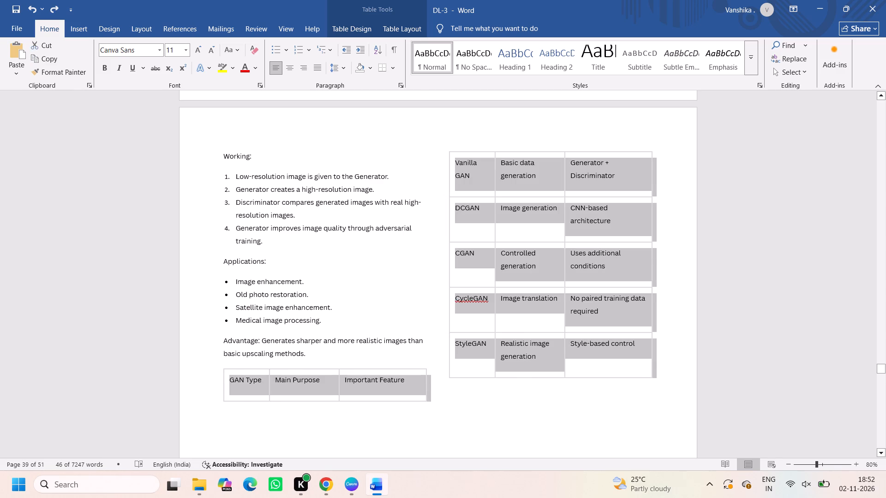
# Review the StyleGAN and Super-Resolution GAN sections on the page before the GAN comparison table.
pyautogui.scroll(3, 308, 296)
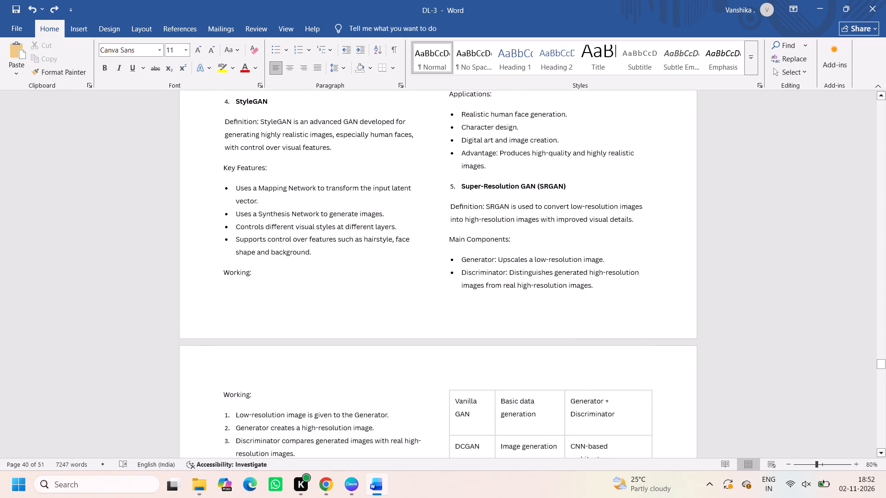
pyautogui.scroll(2, 308, 296)
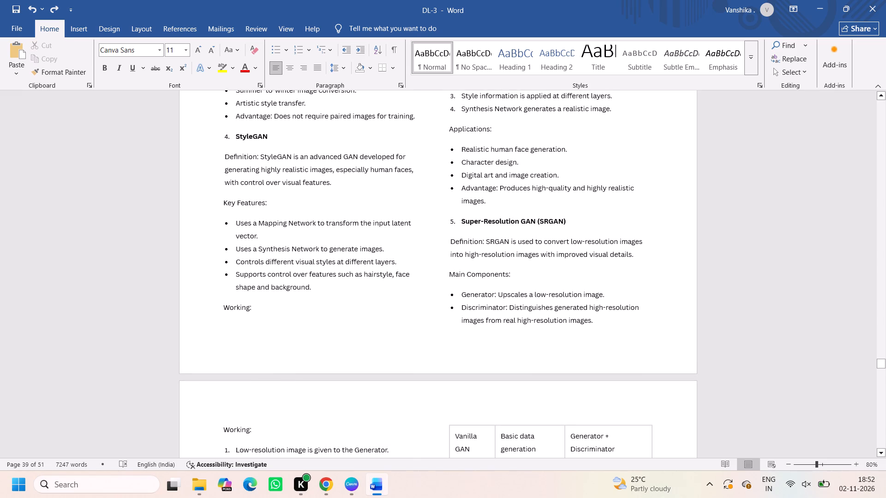
pyautogui.scroll(3, 308, 296)
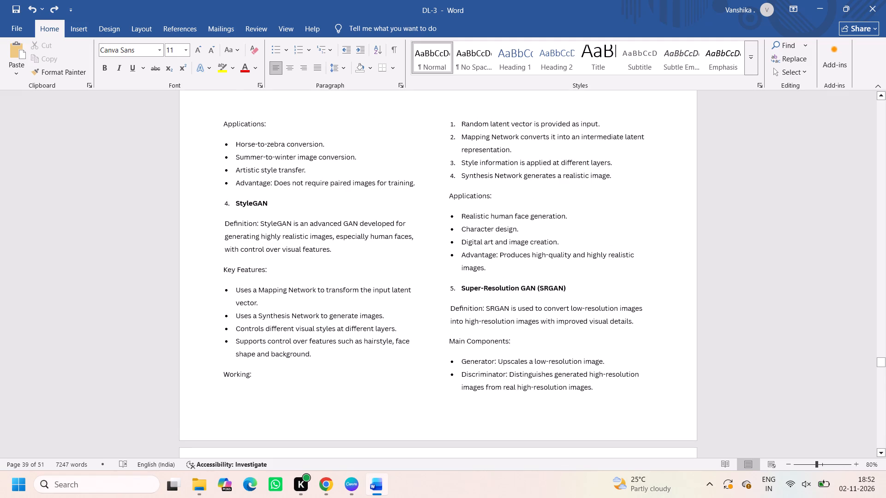
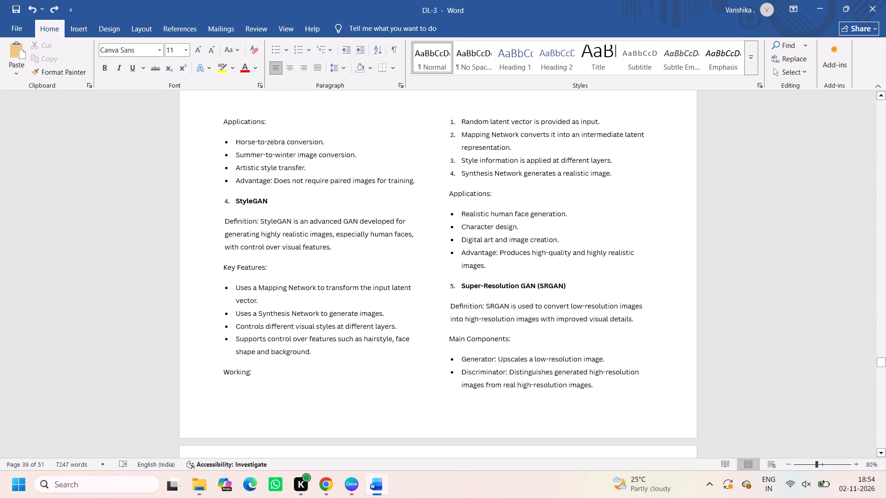
# Delete the "Key Features:" line above the bullets in the StyleGAN section.
pyautogui.tripleClick(245, 267)
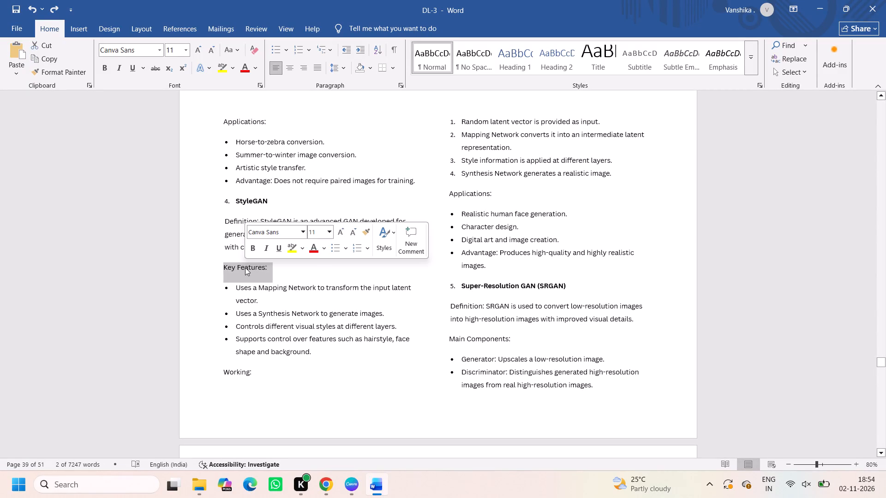
pyautogui.press('BackSpace')
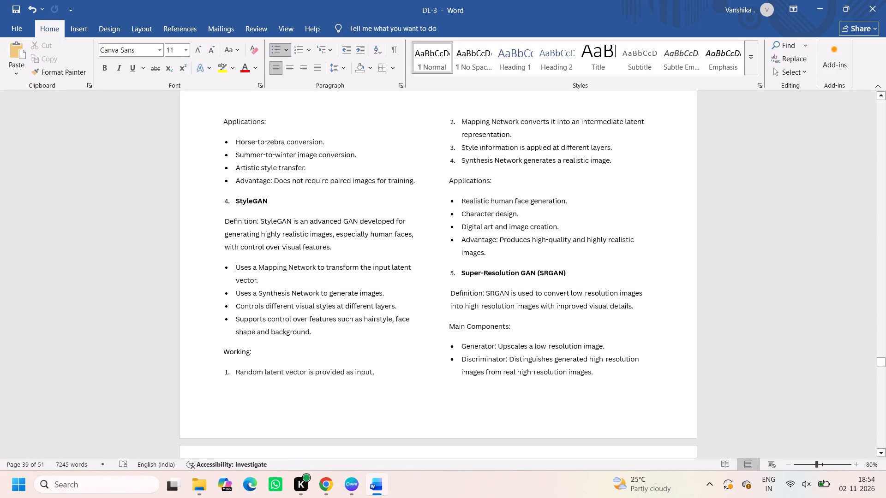
# Delete the "Main Components:" line above the bullets in the CycleGAN section.
pyautogui.scroll(4, 346, 320)
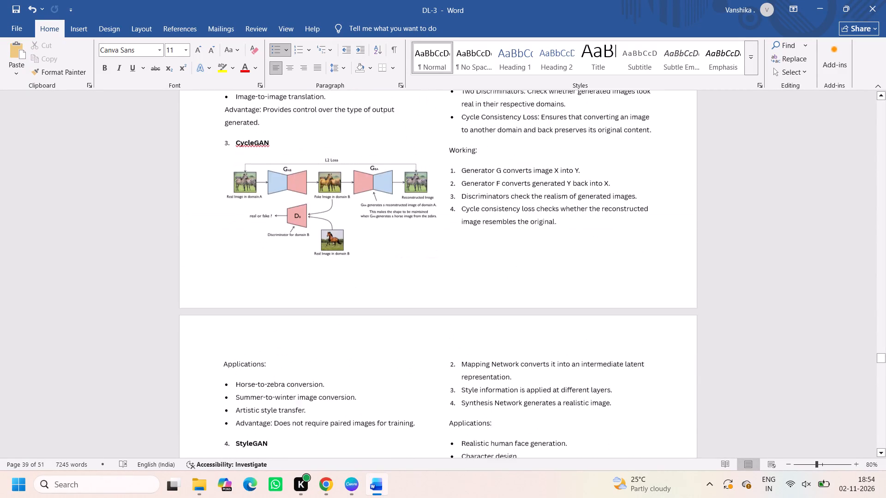
pyautogui.scroll(1, 346, 320)
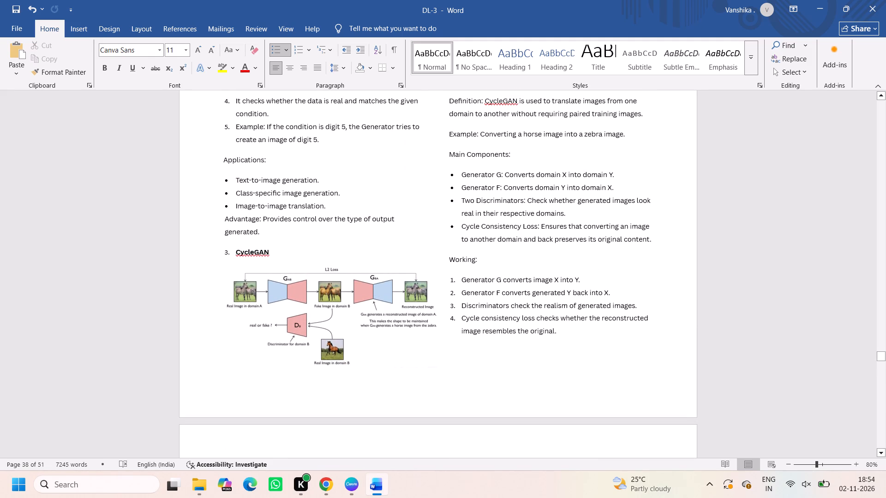
pyautogui.tripleClick(484, 152)
pyautogui.press('BackSpace')
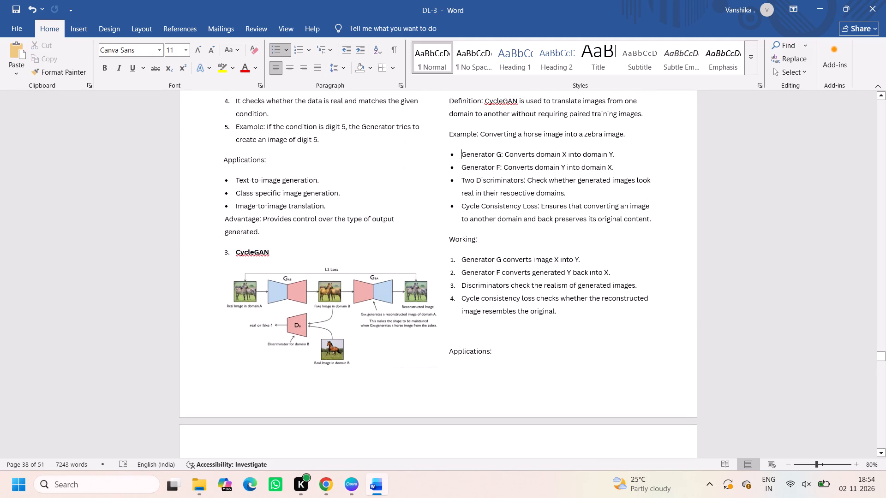
# Delete the "Working:" line above the numbered list in the Conditional GAN section.
pyautogui.scroll(3, 527, 174)
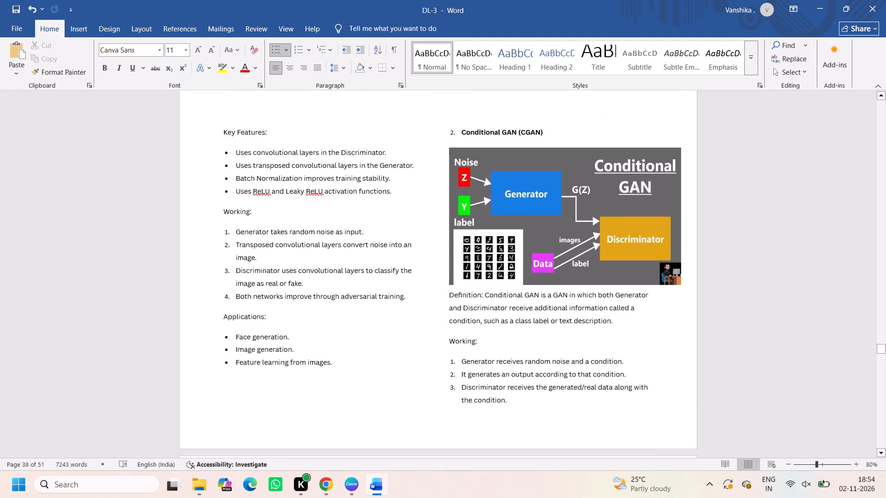
pyautogui.tripleClick(475, 343)
pyautogui.press('BackSpace')
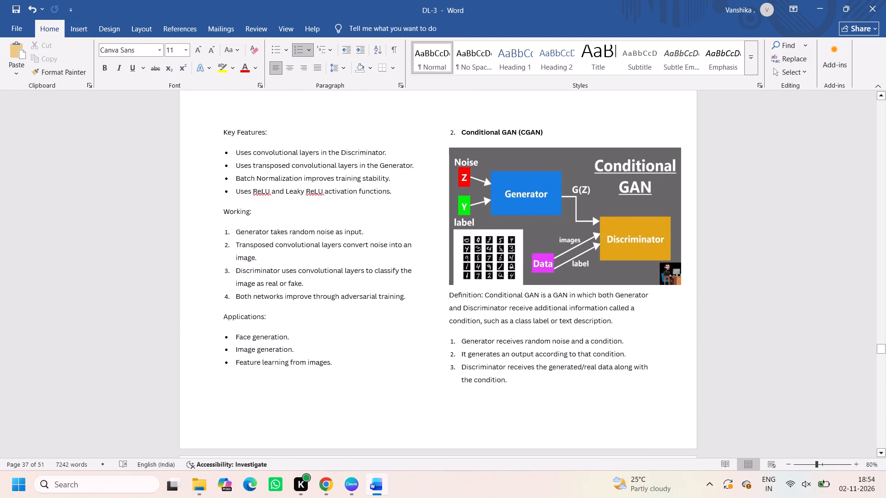
# Delete the "Key Features:" line above the convolutional-layer bullets of the DCGAN section.
pyautogui.tripleClick(262, 207)
pyautogui.click(262, 207)
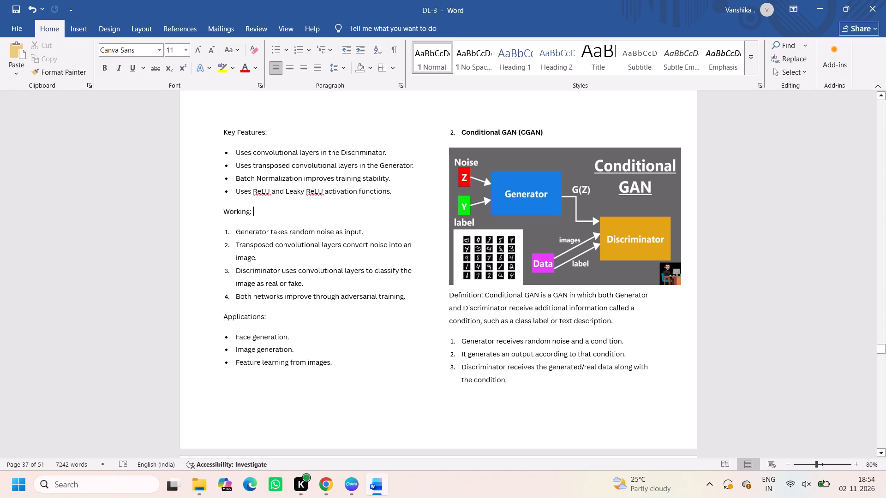
pyautogui.tripleClick(269, 128)
pyautogui.press('BackSpace')
# Review the Types of GANs pages from Vanilla GAN through Conditional GAN for further text to tighten.
pyautogui.scroll(1, 269, 128)
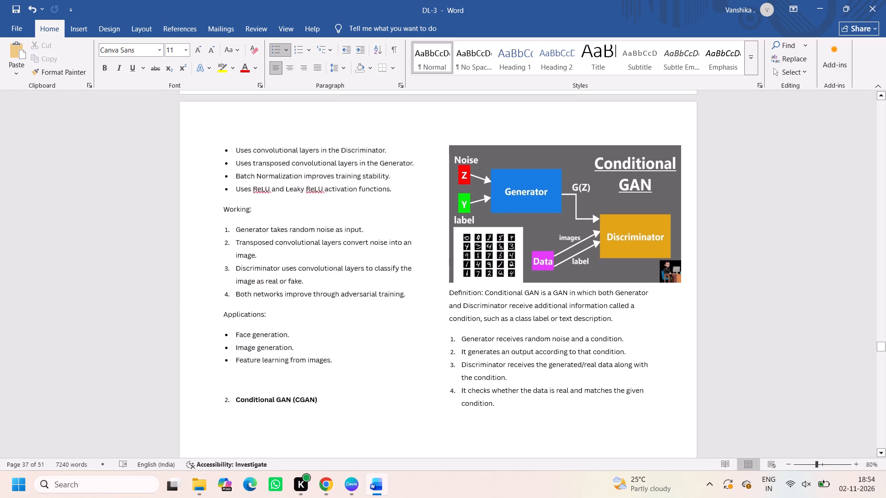
pyautogui.scroll(1, 269, 128)
pyautogui.scroll(1, 518, 54)
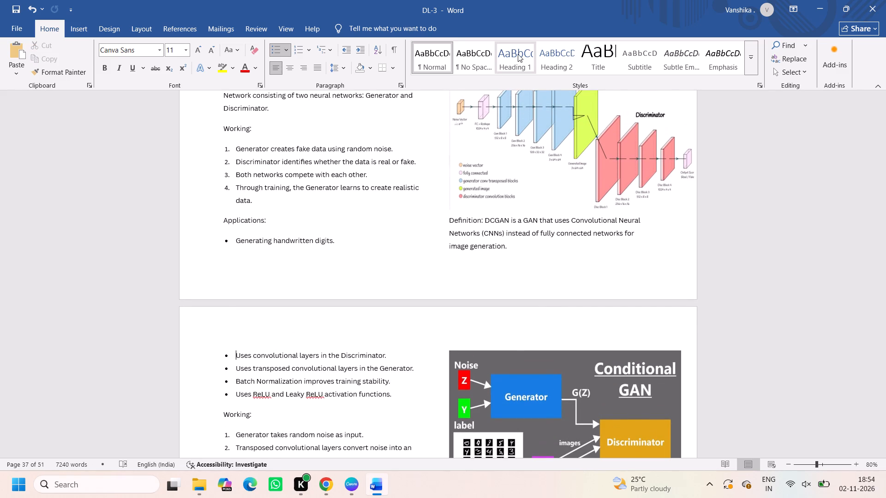
pyautogui.scroll(1, 518, 54)
pyautogui.scroll(2, 532, 194)
pyautogui.scroll(-1, 532, 194)
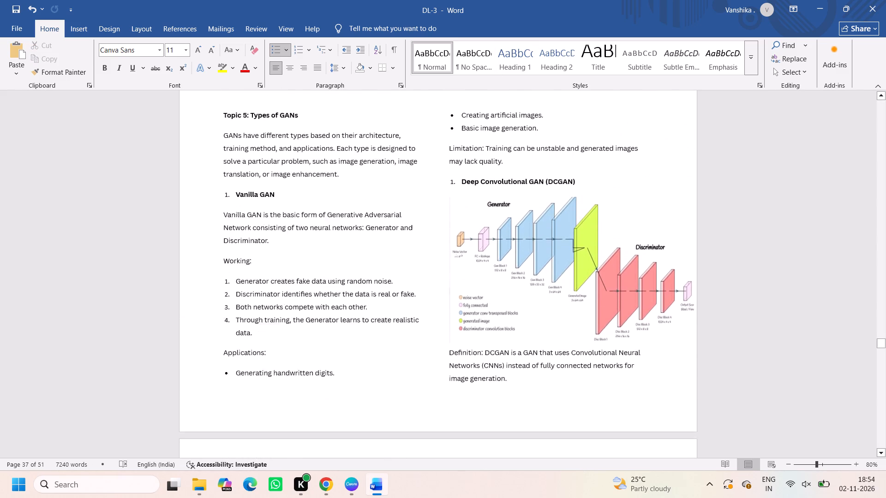
pyautogui.scroll(-3, 532, 194)
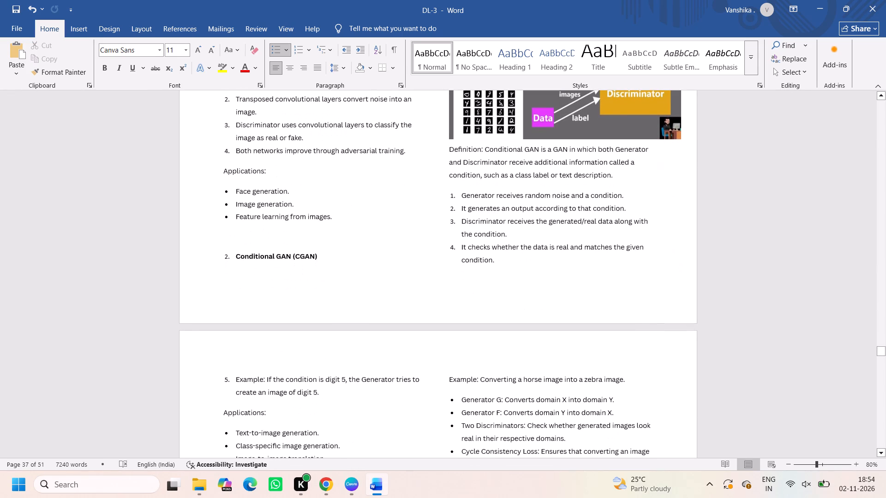
pyautogui.scroll(2, 367, 194)
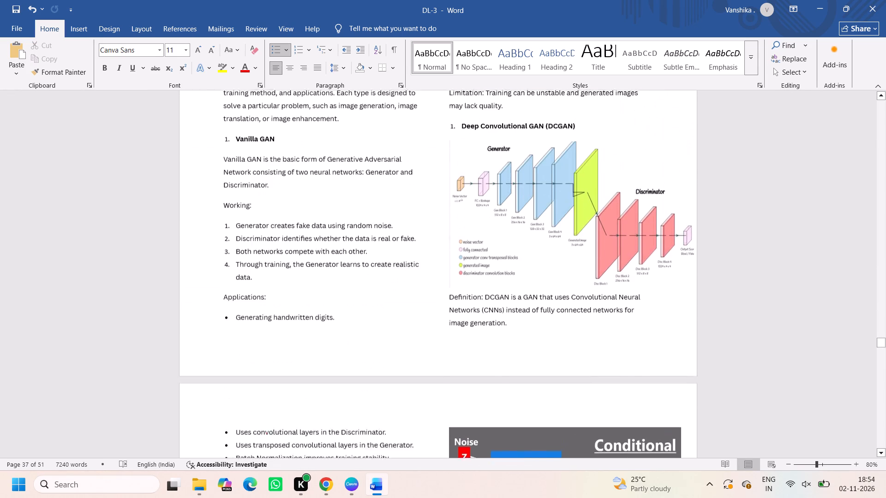
pyautogui.scroll(1, 367, 194)
pyautogui.click(479, 227)
pyautogui.scroll(1, 562, 257)
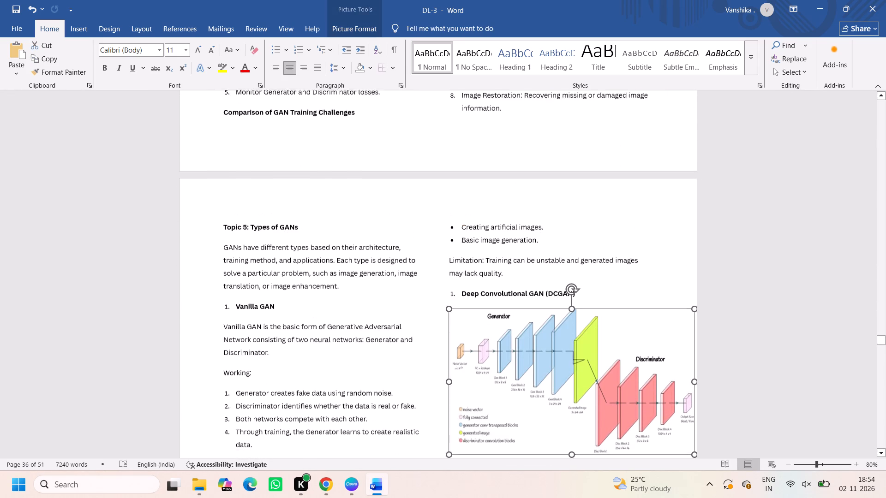
pyautogui.scroll(1, 562, 257)
pyautogui.tripleClick(261, 354)
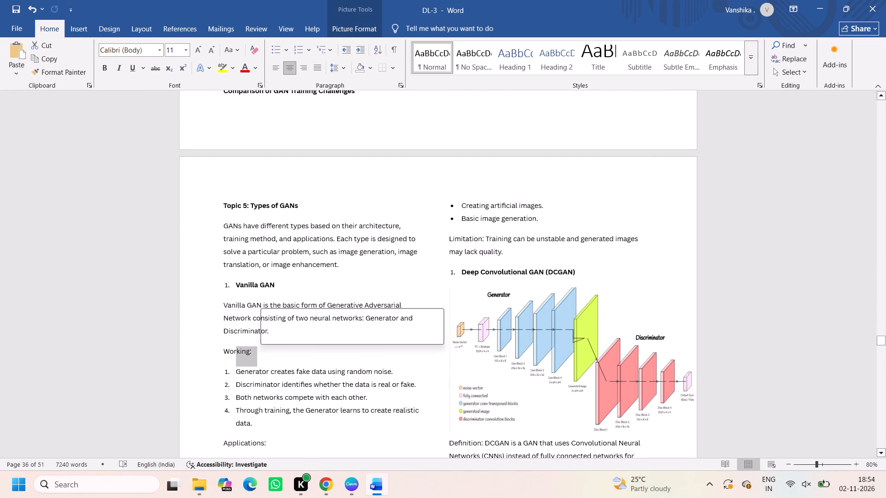
pyautogui.click(263, 354)
pyautogui.scroll(-1, 263, 354)
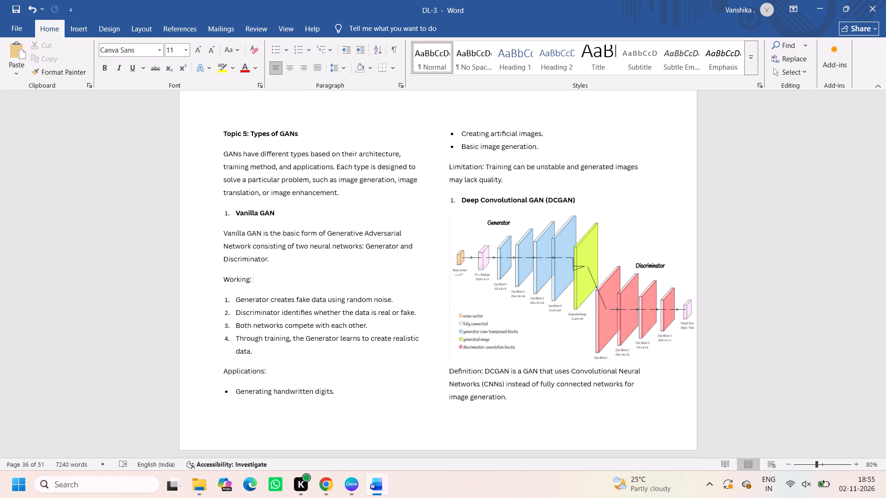
pyautogui.click(347, 193)
pyautogui.doubleClick(347, 193)
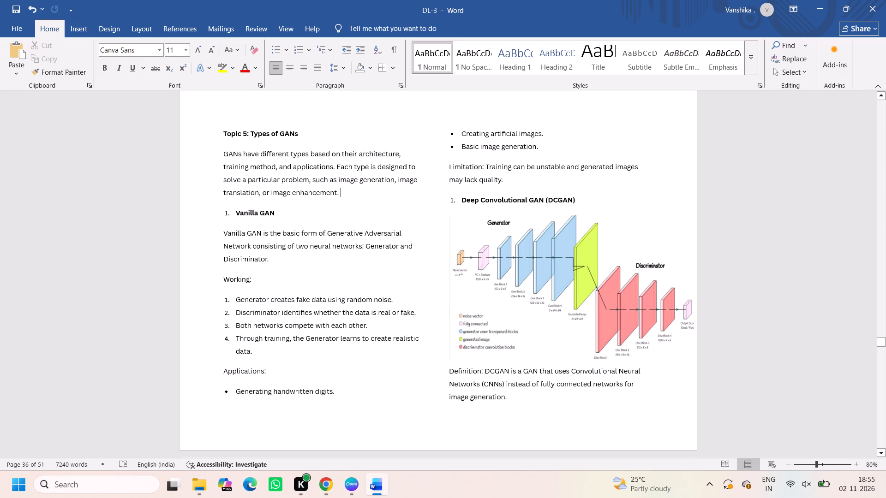
pyautogui.click(347, 193)
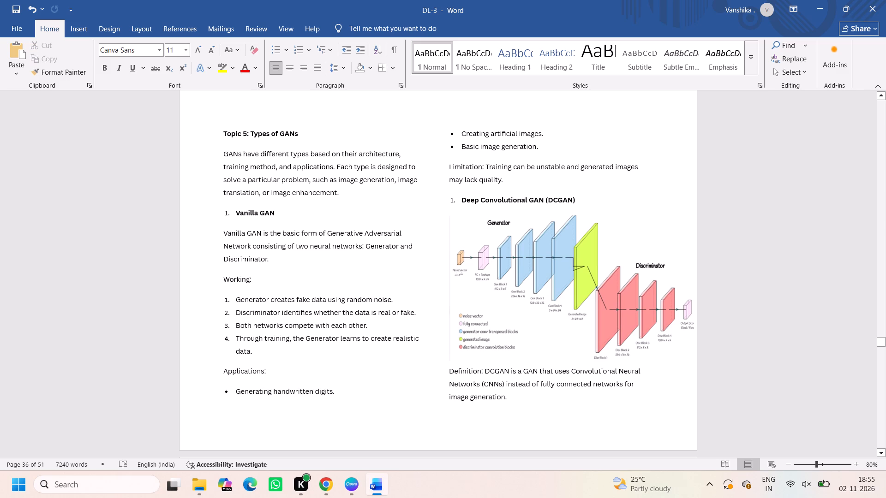
# Remove the repeated "Vanilla GAN" from its definition and join the definition onto the numbered Vanilla GAN heading line.
pyautogui.click(262, 232)
pyautogui.press('BackSpace')
pyautogui.press('BackSpace')
pyautogui.press('BackSpace')
pyautogui.press('BackSpace')
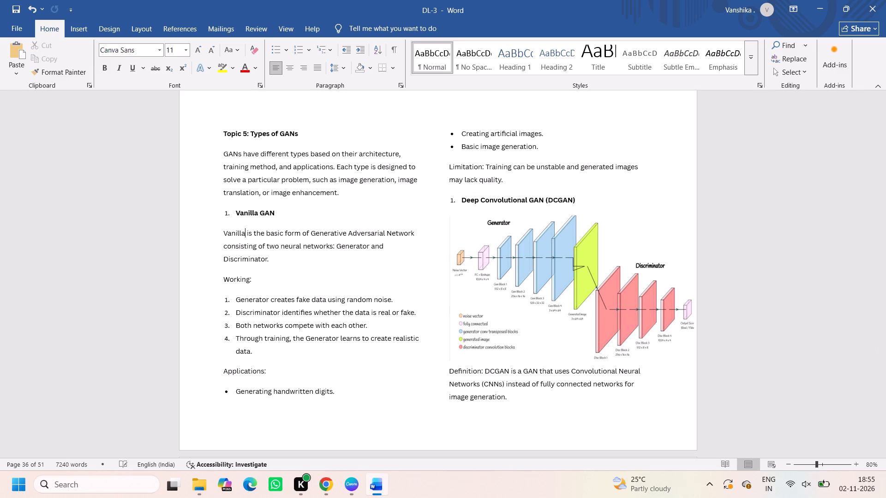
pyautogui.press('BackSpace')
pyautogui.press('BackSpace')
pyautogui.press('BackSpace')
pyautogui.press('BackSpace')
pyautogui.press('BackSpace')
pyautogui.press('BackSpace')
pyautogui.press('BackSpace')
pyautogui.press('BackSpace')
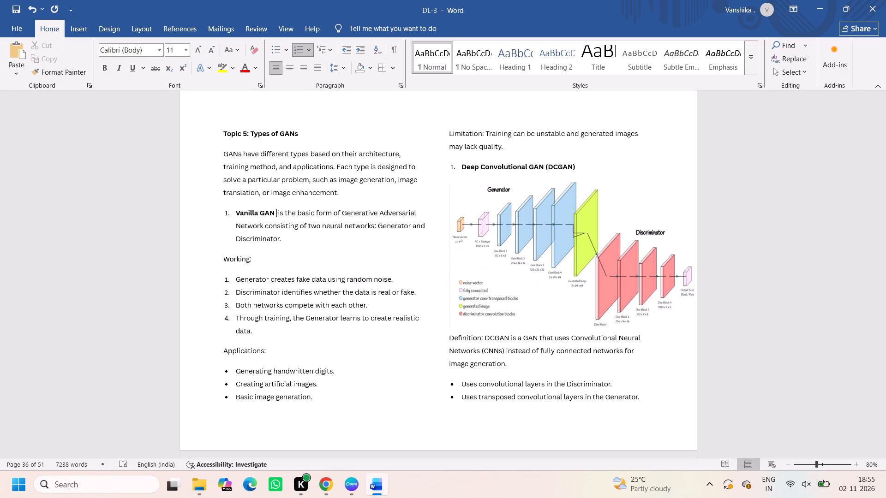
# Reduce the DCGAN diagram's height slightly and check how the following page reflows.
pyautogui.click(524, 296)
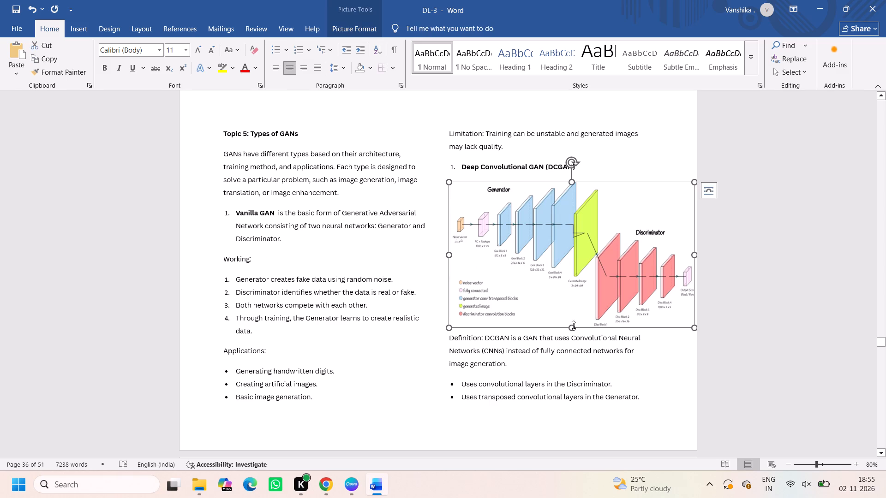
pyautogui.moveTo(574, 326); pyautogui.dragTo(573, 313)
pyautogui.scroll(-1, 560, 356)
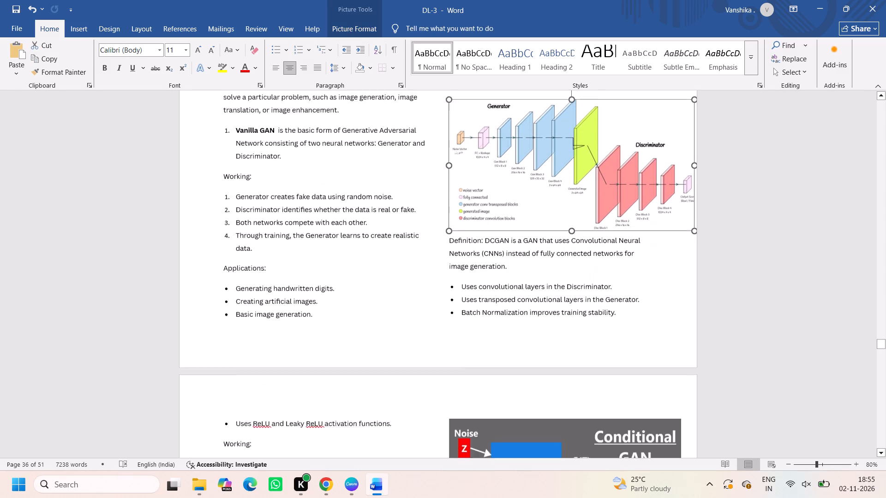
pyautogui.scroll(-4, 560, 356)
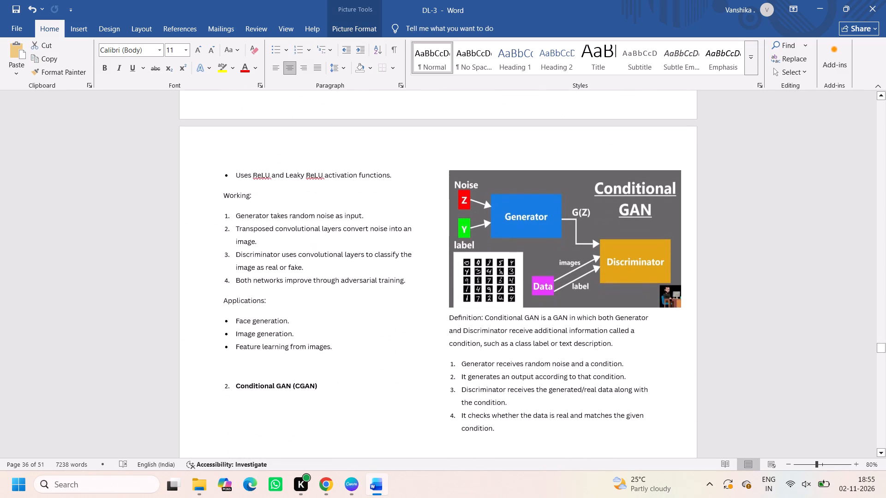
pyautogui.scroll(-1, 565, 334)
# Stretch the DCGAN diagram taller so that all its convolutional-layer bullets move to the next page.
pyautogui.scroll(1, 572, 291)
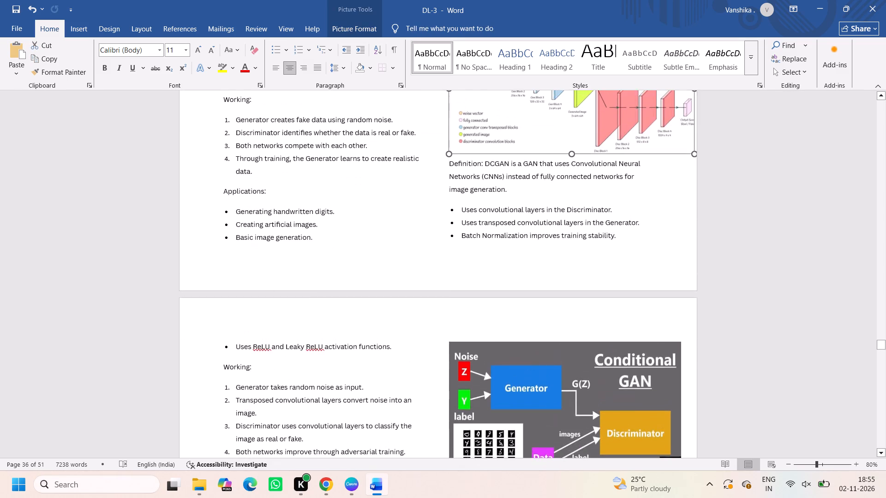
pyautogui.scroll(1, 572, 291)
pyautogui.moveTo(572, 222); pyautogui.dragTo(578, 251)
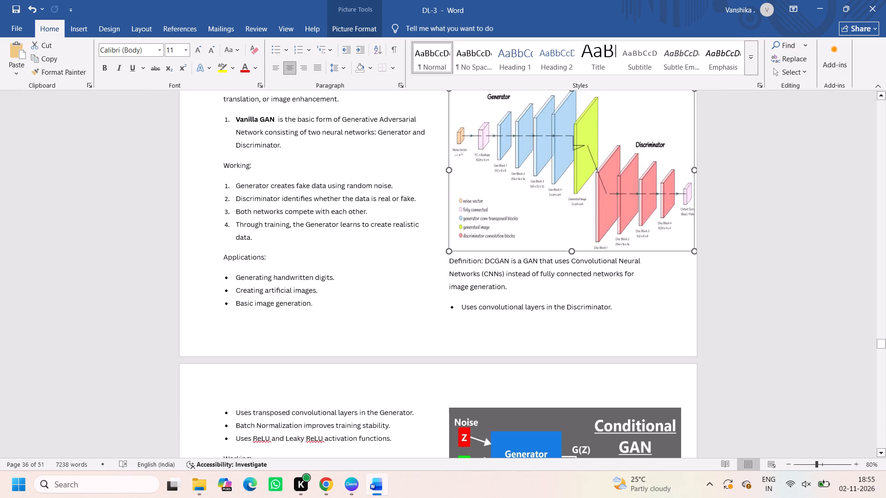
pyautogui.moveTo(578, 251); pyautogui.dragTo(580, 251)
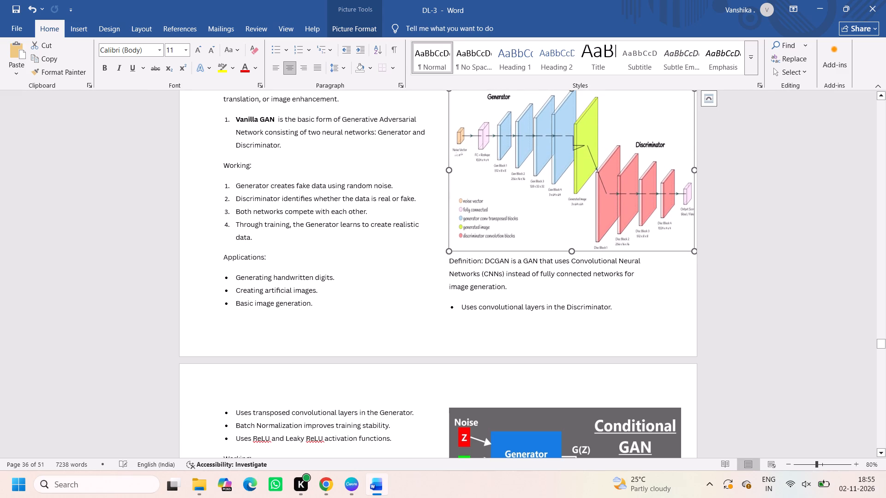
pyautogui.moveTo(573, 251); pyautogui.dragTo(574, 264)
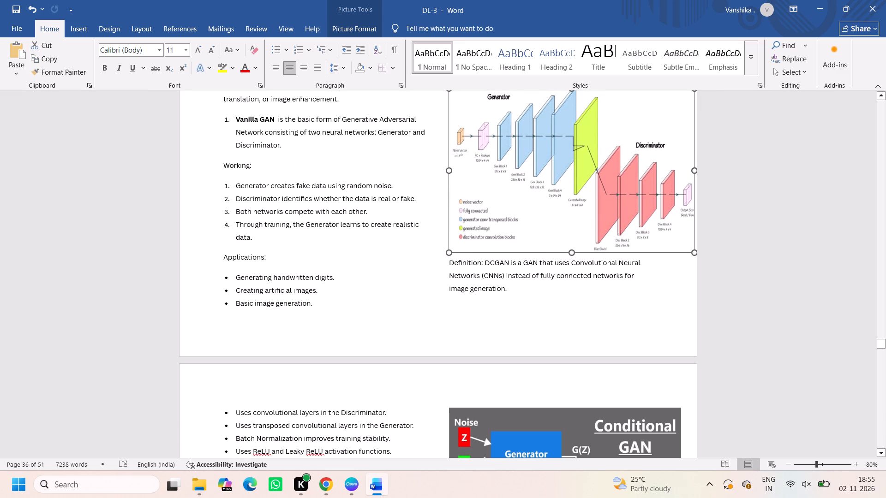
pyautogui.moveTo(574, 264); pyautogui.dragTo(574, 264)
# Push the Conditional GAN (CGAN) heading to the top of the second column above its diagram and number it 2.
pyautogui.scroll(-1, 522, 338)
pyautogui.scroll(-1, 483, 363)
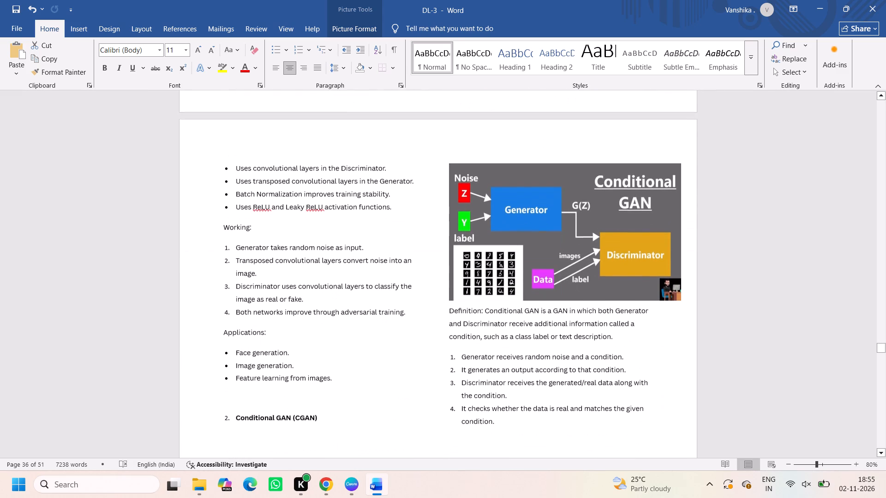
pyautogui.click(220, 419)
pyautogui.press('Return')
pyautogui.press('Return')
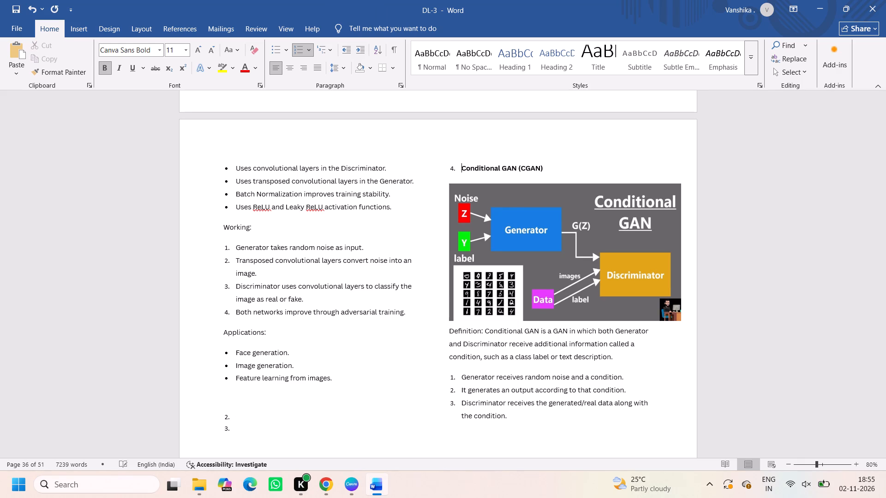
pyautogui.press('Return')
pyautogui.press('BackSpace')
pyautogui.press('BackSpace')
pyautogui.press('BackSpace')
pyautogui.press('BackSpace')
pyautogui.press('BackSpace')
pyautogui.write('2.')
pyautogui.press('space')
# Remove the numbering from the empty items below the DCGAN applications list, keeping the Conditional GAN (CGAN) heading atop the second column as number 2.
pyautogui.moveTo(248, 437); pyautogui.dragTo(217, 416)
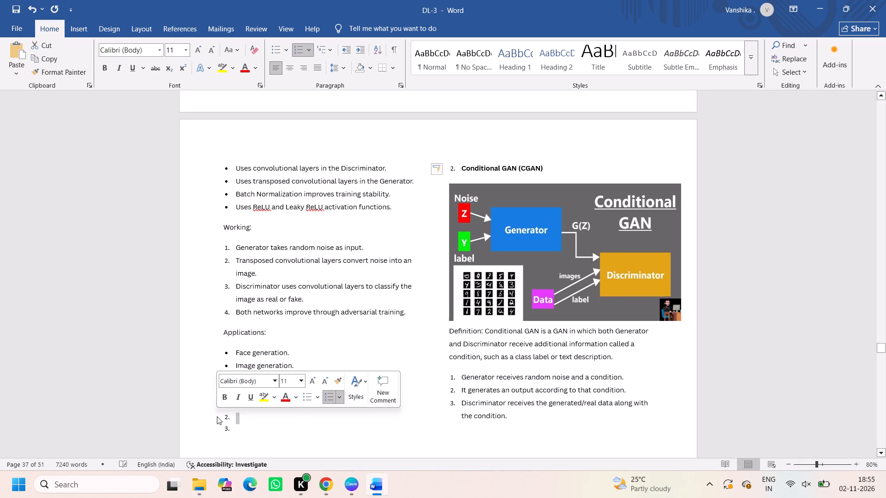
pyautogui.press('BackSpace')
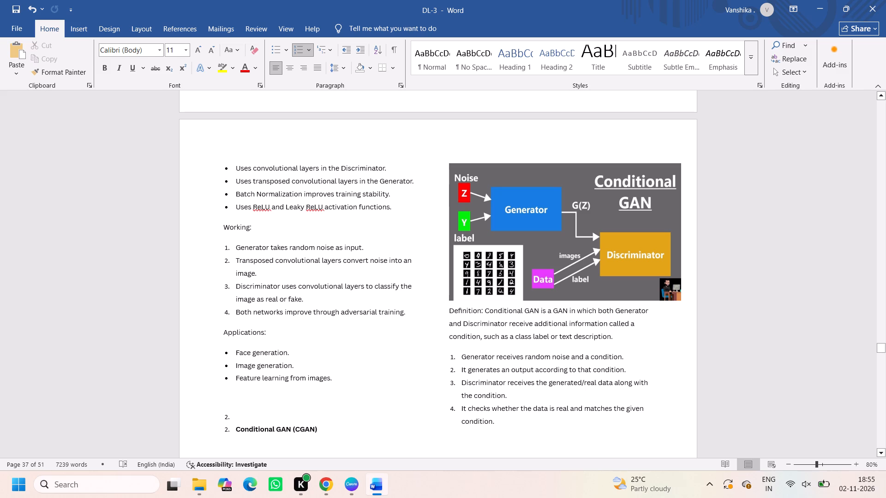
pyautogui.click(219, 426)
pyautogui.press('Return')
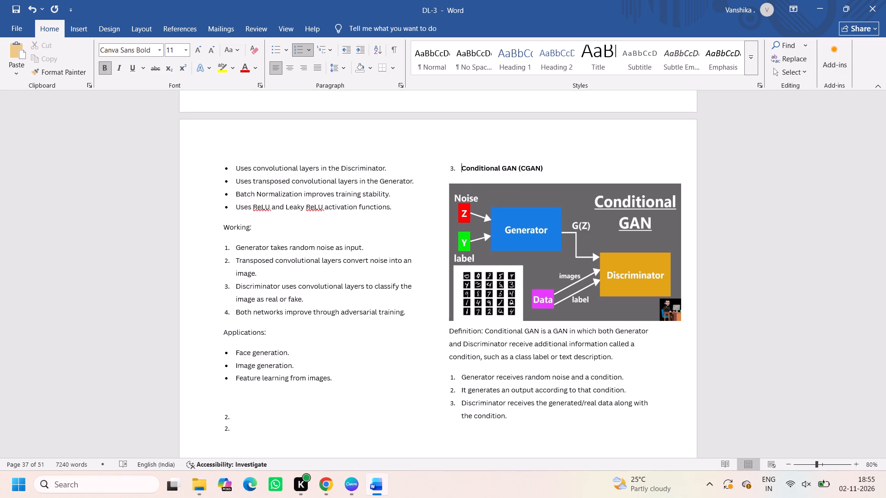
pyautogui.click(242, 427)
pyautogui.press('Return')
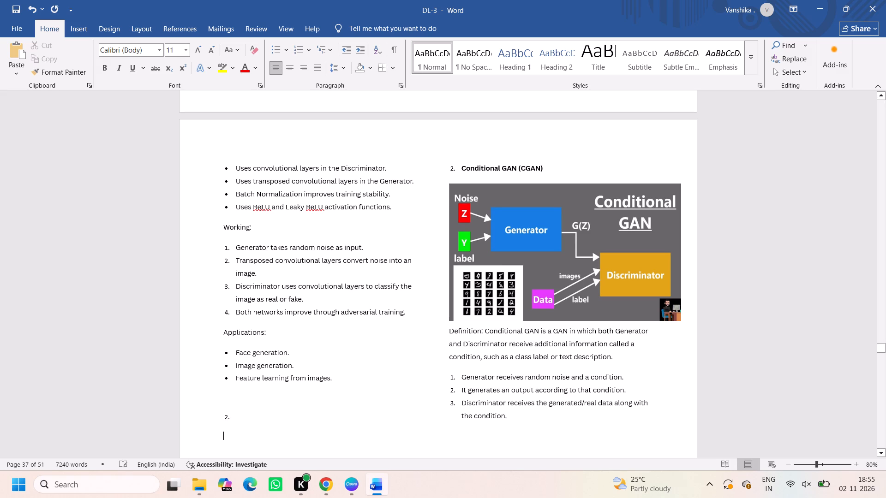
pyautogui.press('Return')
pyautogui.press('Return')
pyautogui.hotkey('ctrl', 'z')
pyautogui.hotkey('ctrl', 'z')
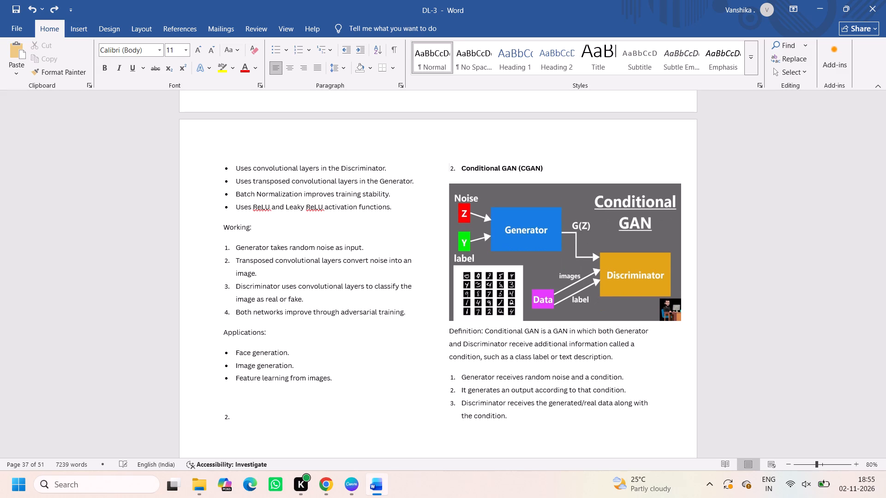
pyautogui.click(231, 419)
pyautogui.press('Return')
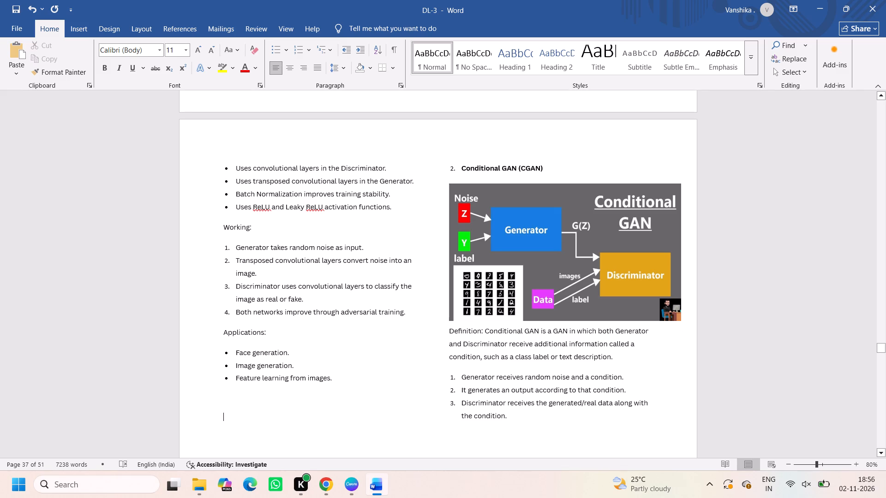
# Reduce the Conditional GAN diagram's height so that working point 4 fits at the bottom of the same column.
pyautogui.click(519, 285)
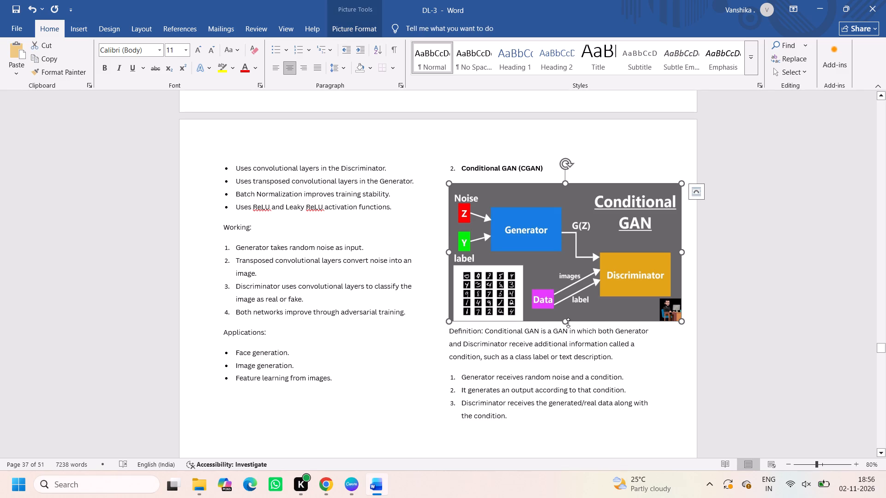
pyautogui.moveTo(568, 322); pyautogui.dragTo(570, 297)
pyautogui.scroll(-1, 550, 349)
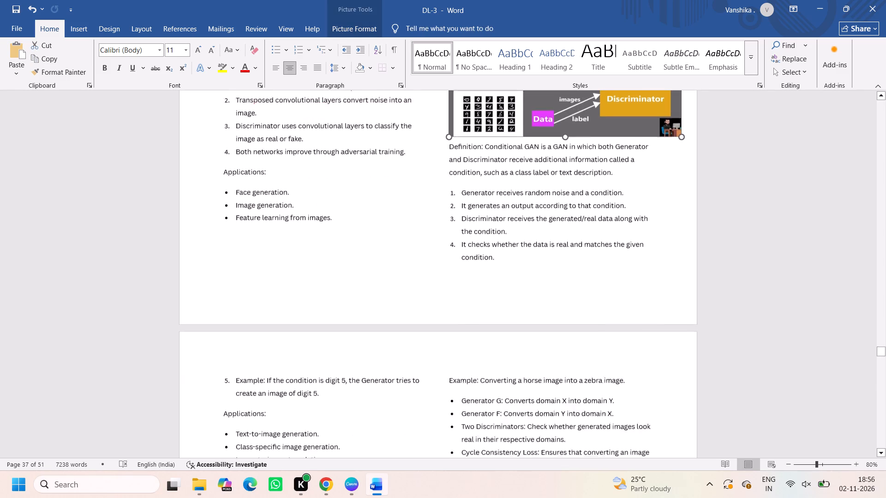
pyautogui.scroll(-2, 550, 349)
# Stretch the CycleGAN diagram slightly taller so that its definition moves to the top of the second column.
pyautogui.click(361, 364)
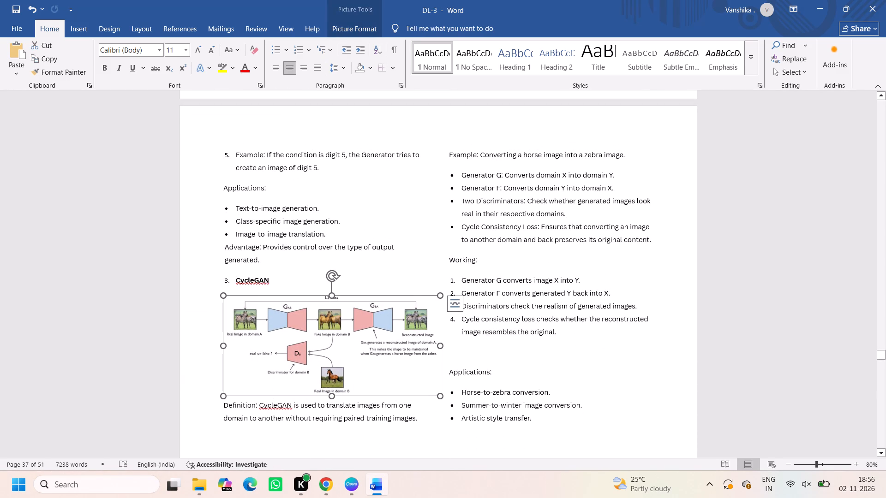
pyautogui.moveTo(333, 395); pyautogui.dragTo(340, 394)
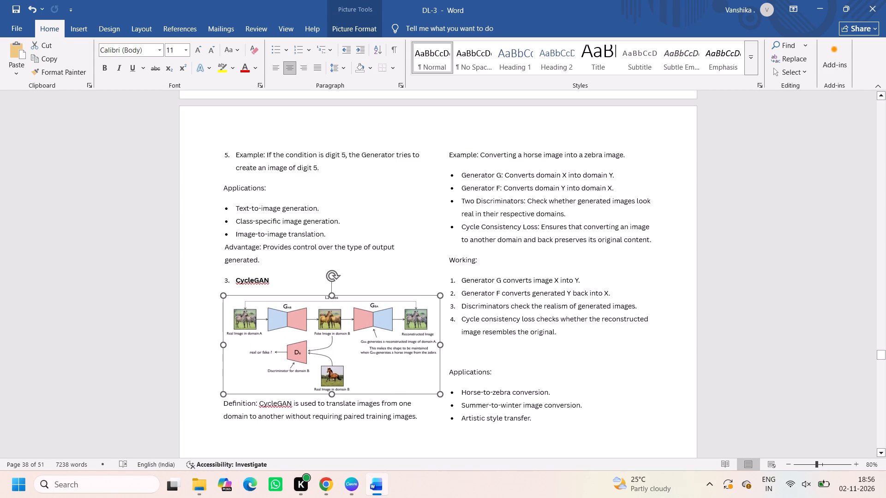
pyautogui.moveTo(340, 394); pyautogui.dragTo(342, 402)
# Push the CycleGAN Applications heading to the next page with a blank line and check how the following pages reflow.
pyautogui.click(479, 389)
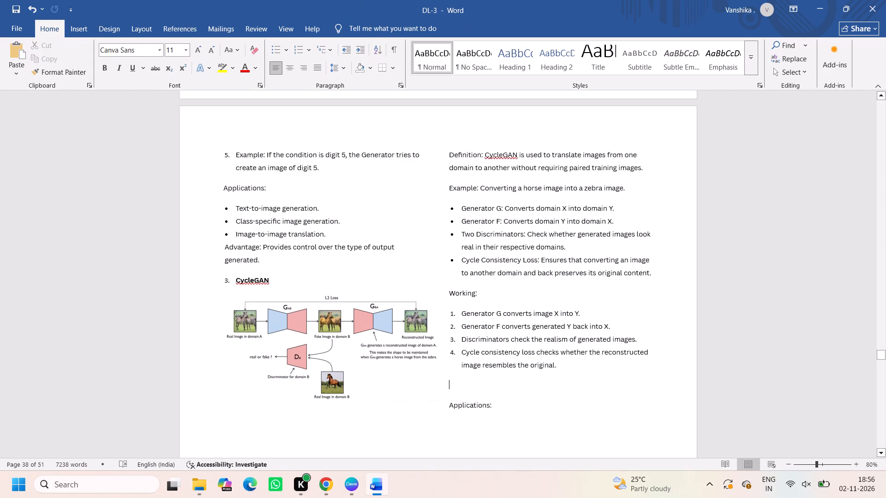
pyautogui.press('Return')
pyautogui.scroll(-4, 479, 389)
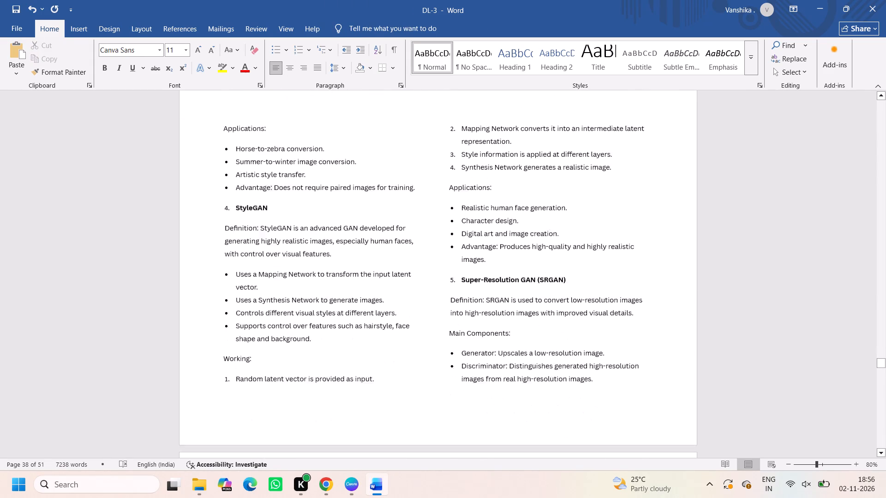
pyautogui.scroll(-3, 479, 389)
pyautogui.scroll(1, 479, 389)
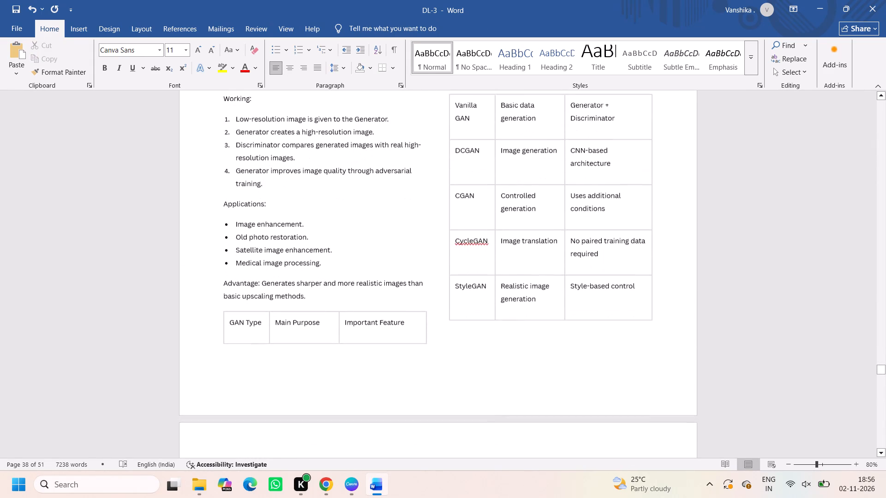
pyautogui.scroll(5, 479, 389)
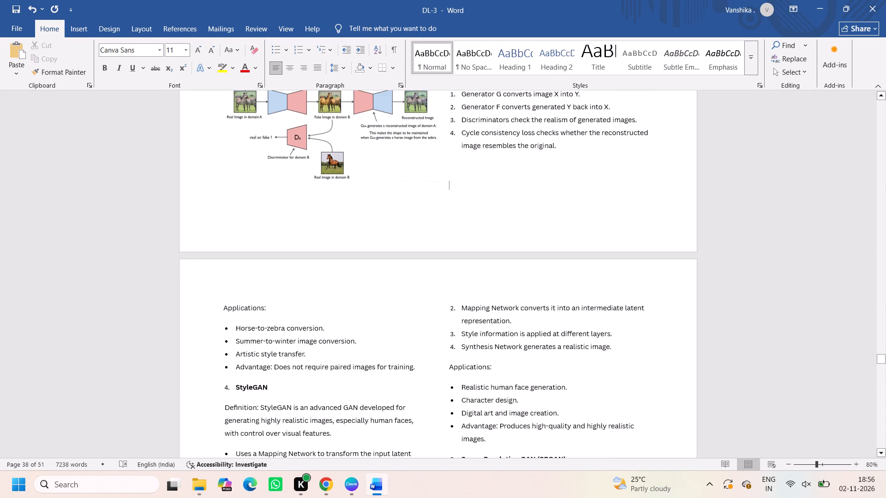
# Delete the blank lines above the CycleGAN Applications heading so it directly follows the Working list as an unnumbered line.
pyautogui.click(223, 307)
pyautogui.press('BackSpace')
pyautogui.press('BackSpace')
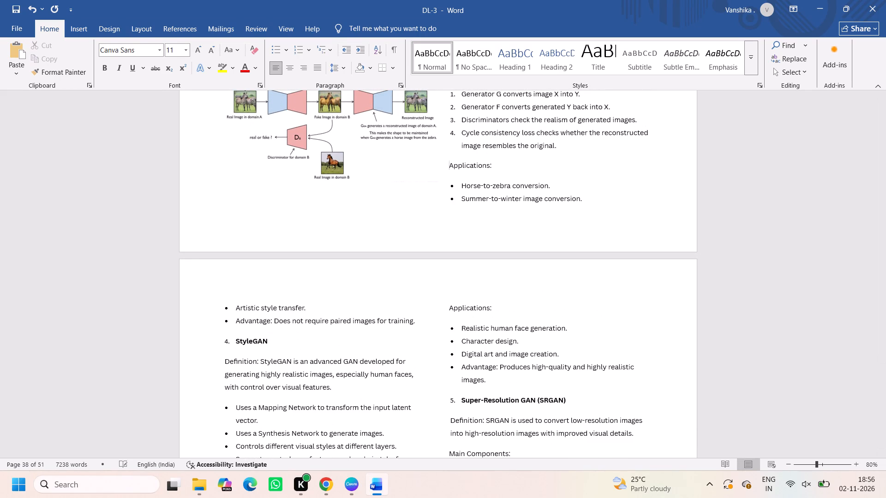
pyautogui.press('BackSpace')
pyautogui.press('Return')
pyautogui.press('BackSpace')
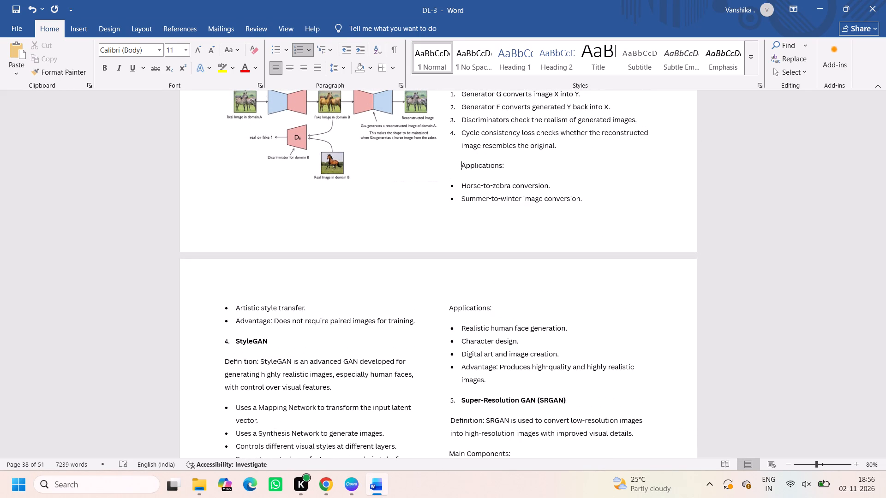
pyautogui.press('BackSpace')
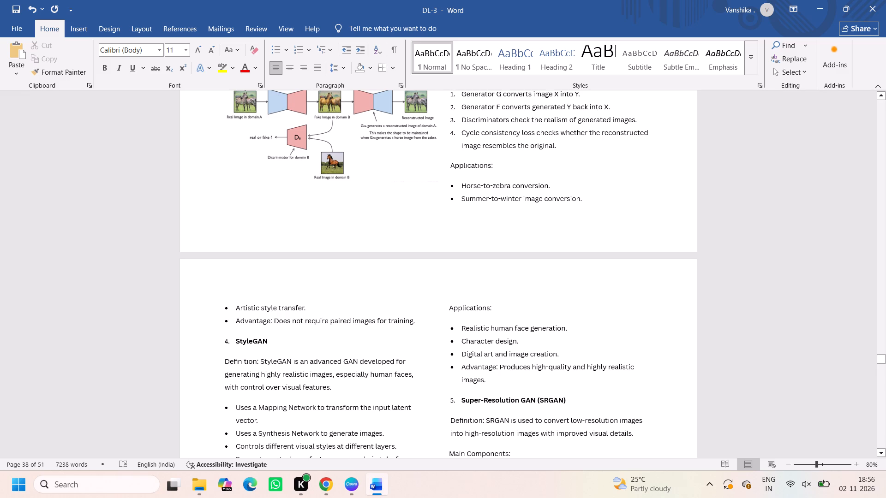
# Remove "Definition: StyleGAN" from the StyleGAN definition and join the remaining text onto the numbered StyleGAN heading line.
pyautogui.scroll(-2, 309, 352)
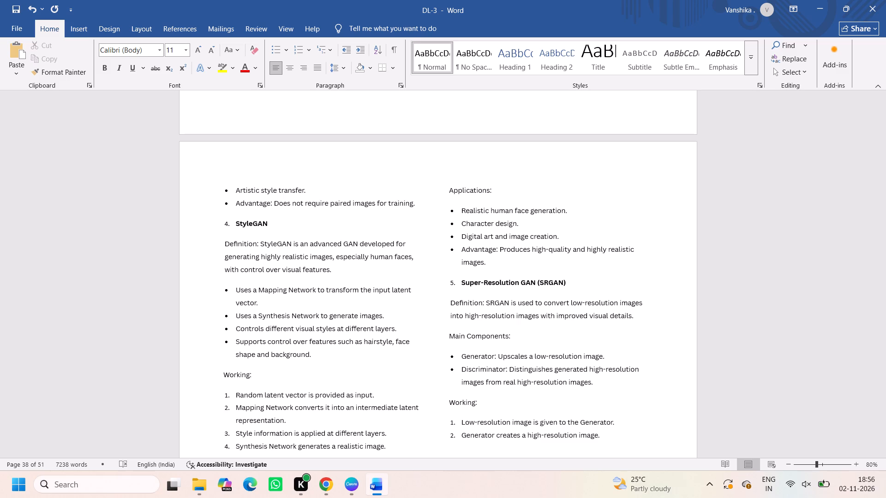
pyautogui.click(292, 245)
pyautogui.press('BackSpace')
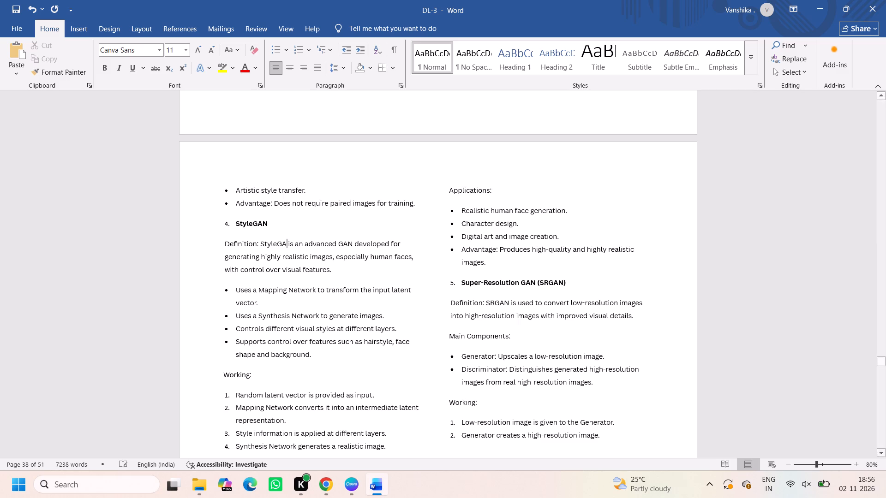
pyautogui.press('BackSpace')
pyautogui.press('BackSpace')
pyautogui.press('BackSpace')
pyautogui.press('BackSpace')
pyautogui.press('BackSpace')
pyautogui.press('BackSpace')
pyautogui.press('BackSpace')
pyautogui.press('BackSpace')
pyautogui.press('BackSpace')
pyautogui.press('BackSpace')
pyautogui.press('BackSpace')
pyautogui.press('BackSpace')
pyautogui.press('BackSpace')
pyautogui.press('BackSpace')
pyautogui.press('BackSpace')
pyautogui.press('BackSpace')
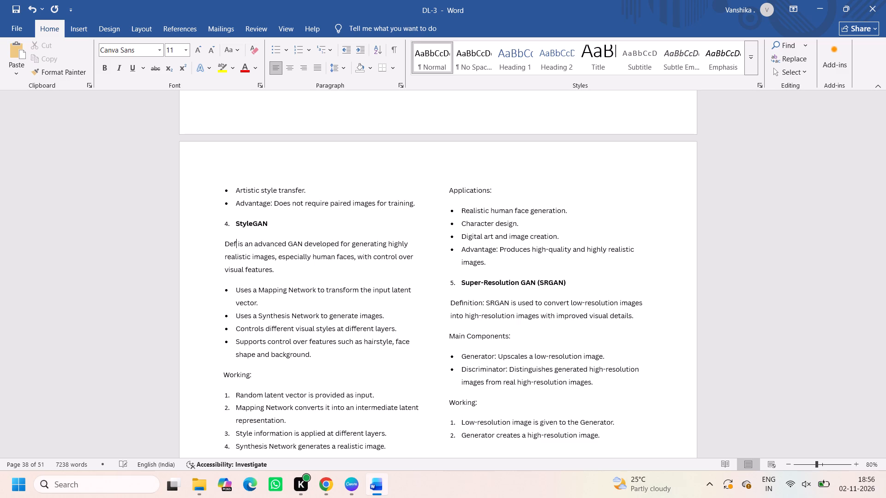
pyautogui.press('BackSpace')
pyautogui.press('BackSpace')
pyautogui.press('BackSpace')
pyautogui.press('BackSpace')
pyautogui.press('BackSpace')
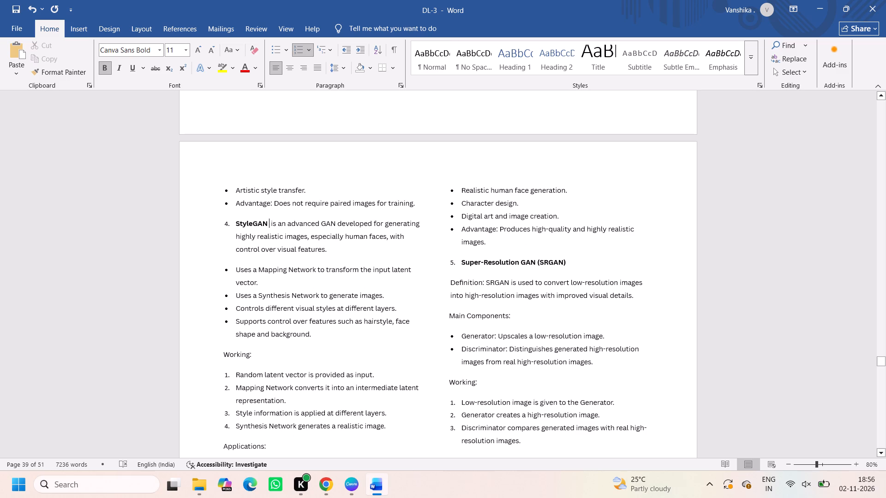
# Remove "Definition: SRGAN" from the SRGAN definition and join the remaining text onto the numbered Super-Resolution GAN (SRGAN) heading line.
pyautogui.click(509, 280)
pyautogui.press('BackSpace')
pyautogui.press('BackSpace')
pyautogui.press('BackSpace')
pyautogui.press('BackSpace')
pyautogui.press('BackSpace')
pyautogui.press('BackSpace')
pyautogui.press('BackSpace')
pyautogui.press('BackSpace')
pyautogui.press('BackSpace')
pyautogui.press('BackSpace')
pyautogui.press('BackSpace')
pyautogui.press('BackSpace')
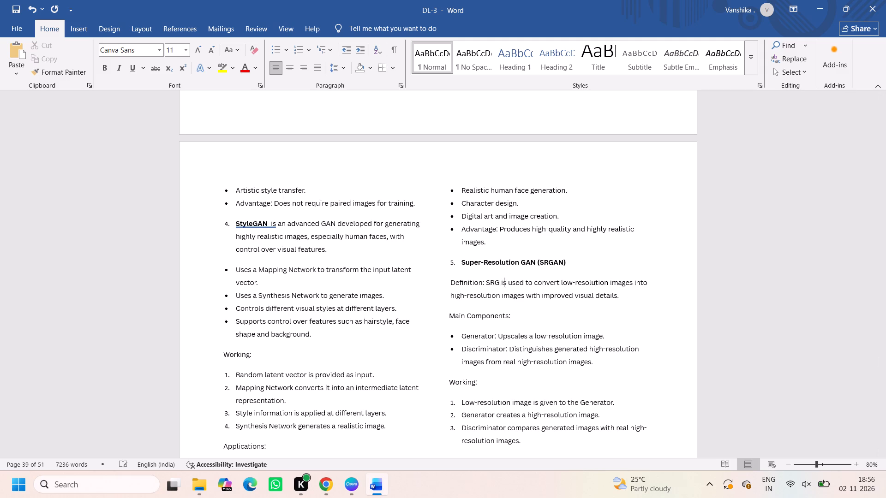
pyautogui.press('BackSpace')
pyautogui.press('BackSpace')
pyautogui.press('BackSpace')
pyautogui.press('BackSpace')
pyautogui.press('BackSpace')
pyautogui.press('BackSpace')
pyautogui.press('BackSpace')
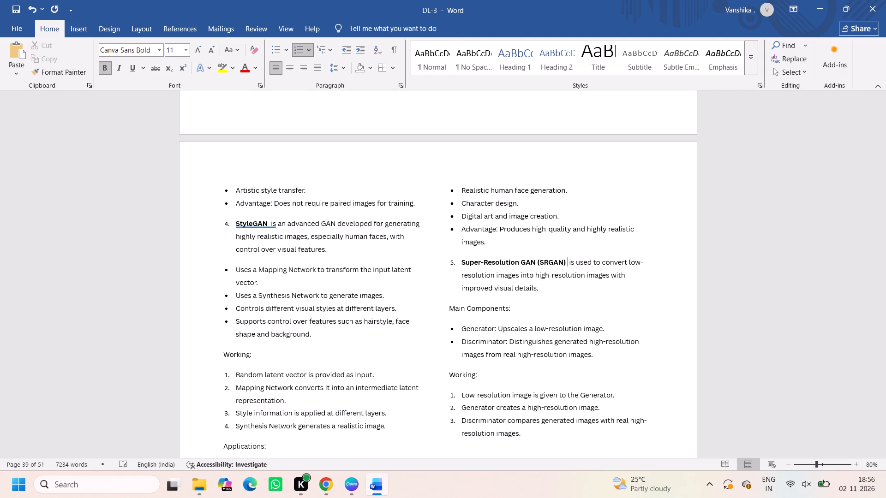
# Insert four blank lines after the GAN comparison table to push the Applications of GANs heading to the next page.
pyautogui.scroll(-2, 457, 437)
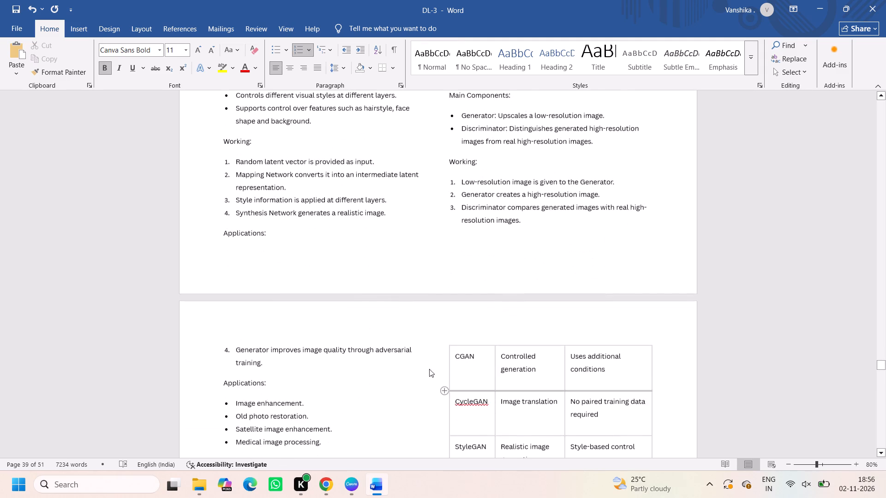
pyautogui.scroll(-2, 429, 369)
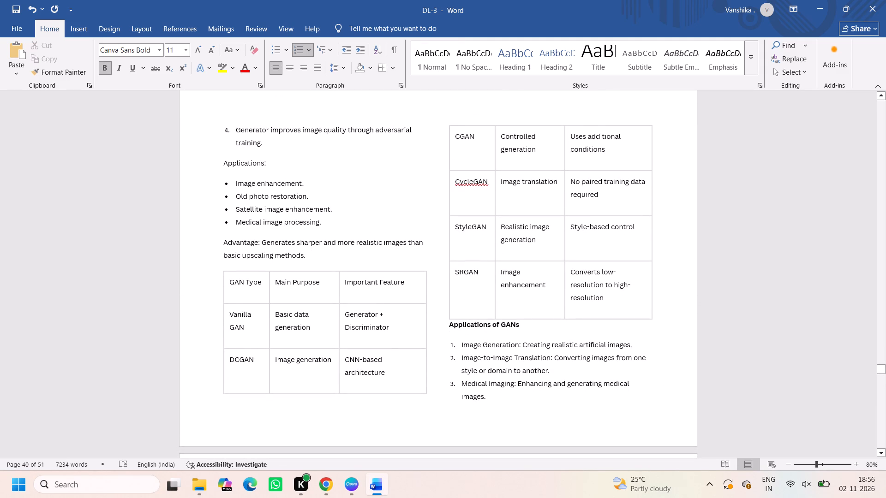
pyautogui.click(444, 327)
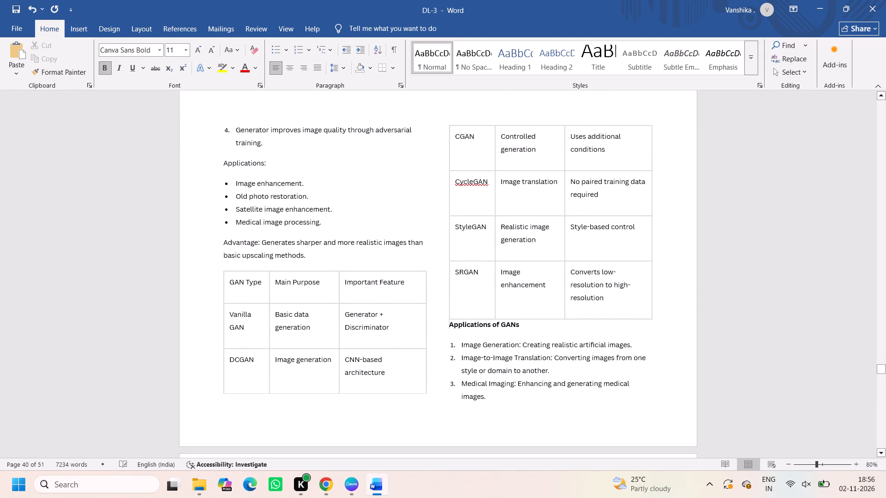
pyautogui.press('Return')
pyautogui.press('Return')
pyautogui.press('Return')
pyautogui.press('Return')
pyautogui.scroll(-1, 491, 334)
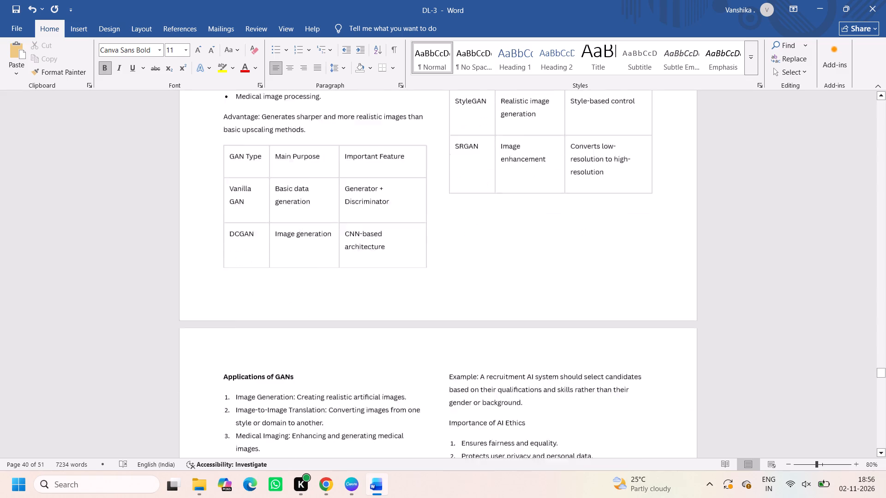
pyautogui.scroll(-2, 491, 334)
pyautogui.scroll(2, 378, 324)
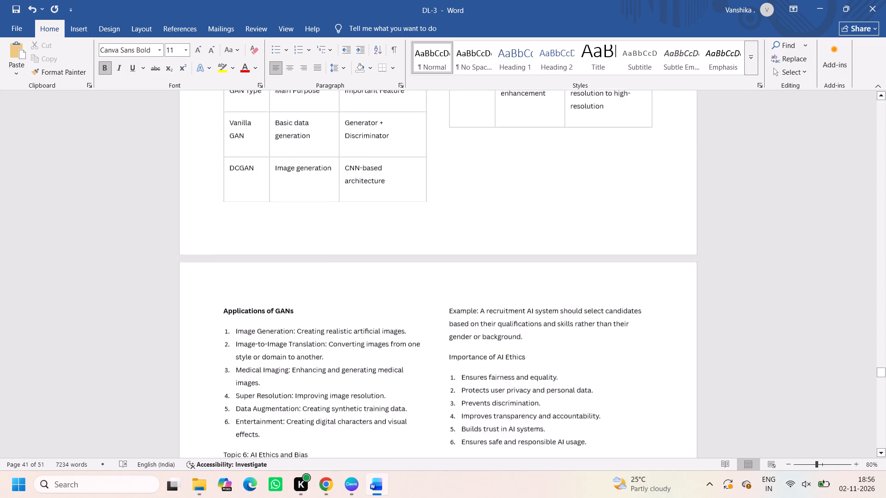
# Push the StyleGAN Applications heading to the top of the second column, above its bullets, and check the surrounding pages.
pyautogui.scroll(2, 378, 324)
pyautogui.scroll(1, 317, 230)
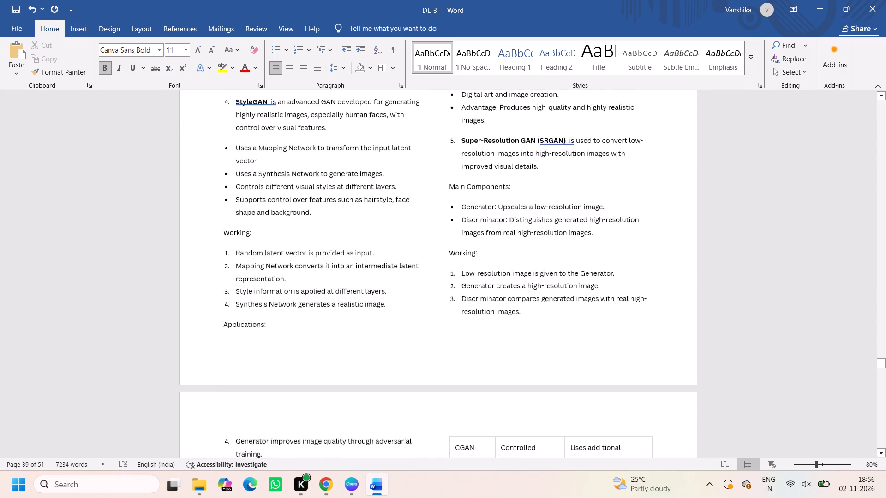
pyautogui.scroll(1, 317, 230)
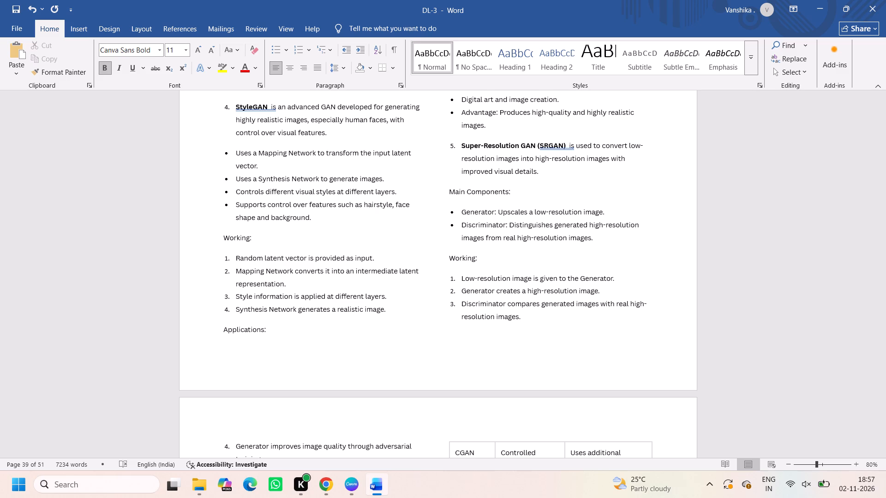
pyautogui.click(219, 328)
pyautogui.press('Return')
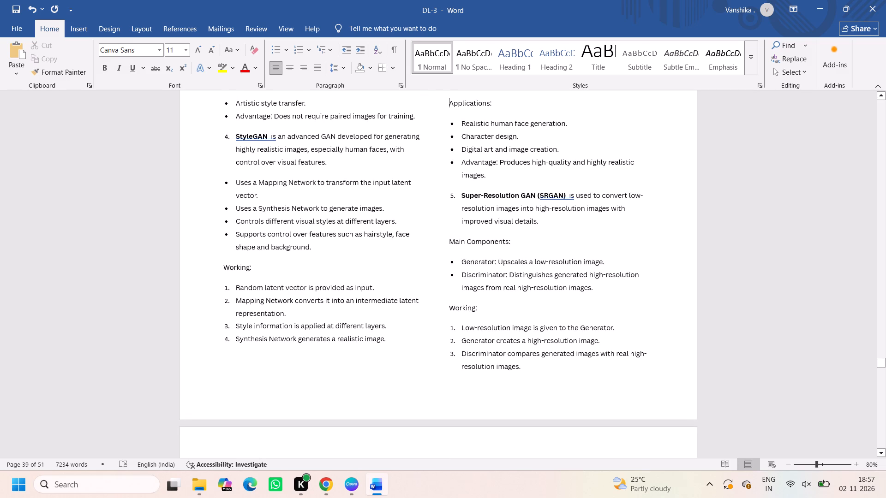
pyautogui.scroll(-1, 450, 307)
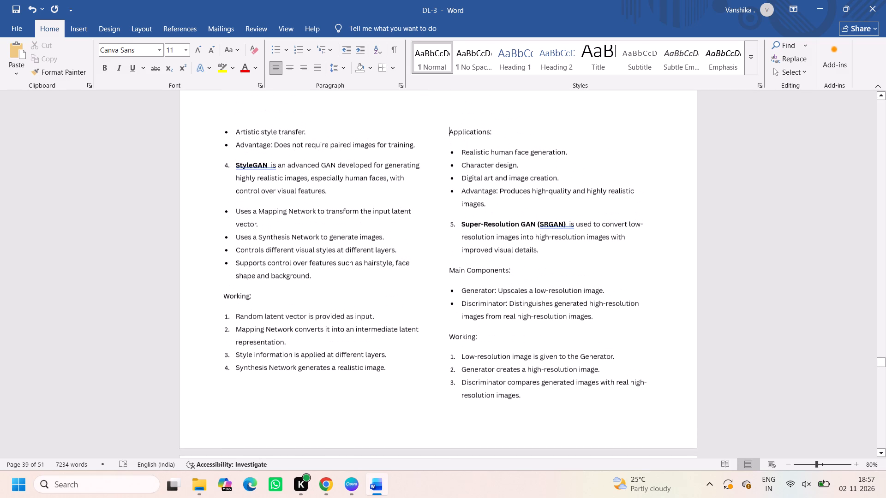
pyautogui.scroll(3, 450, 307)
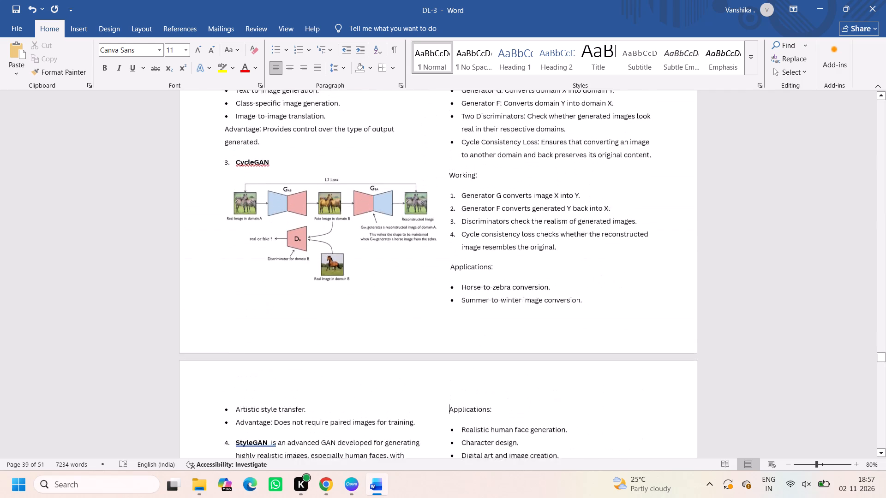
pyautogui.scroll(3, 450, 307)
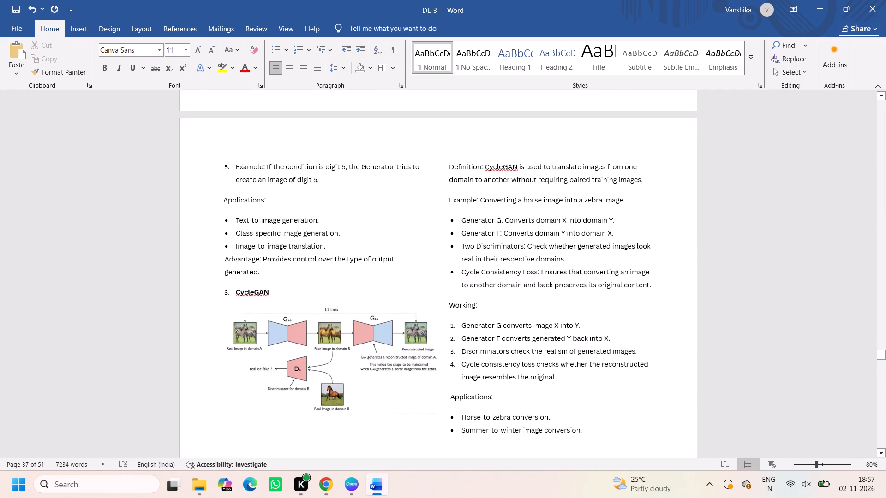
# Stretch the CycleGAN diagram downward to make it taller within the space at the bottom of its column.
pyautogui.click(374, 331)
pyautogui.scroll(-1, 374, 331)
pyautogui.moveTo(331, 346); pyautogui.dragTo(333, 373)
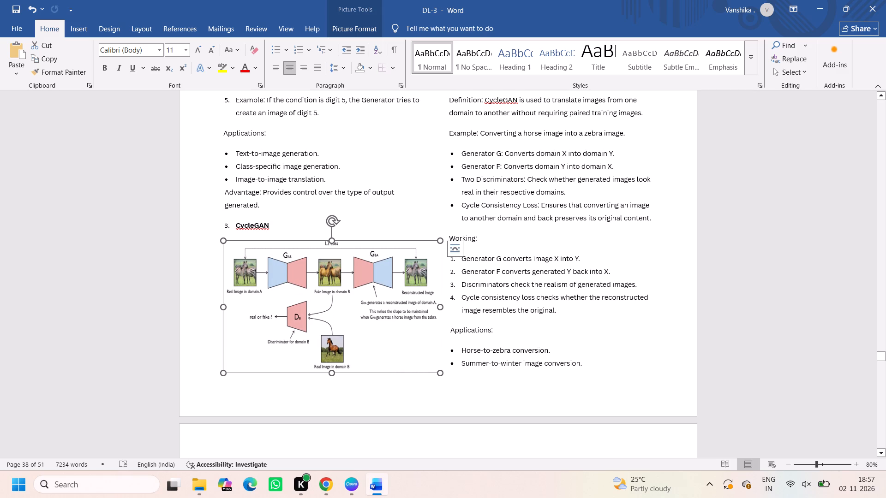
pyautogui.click(329, 191)
pyautogui.scroll(1, 329, 191)
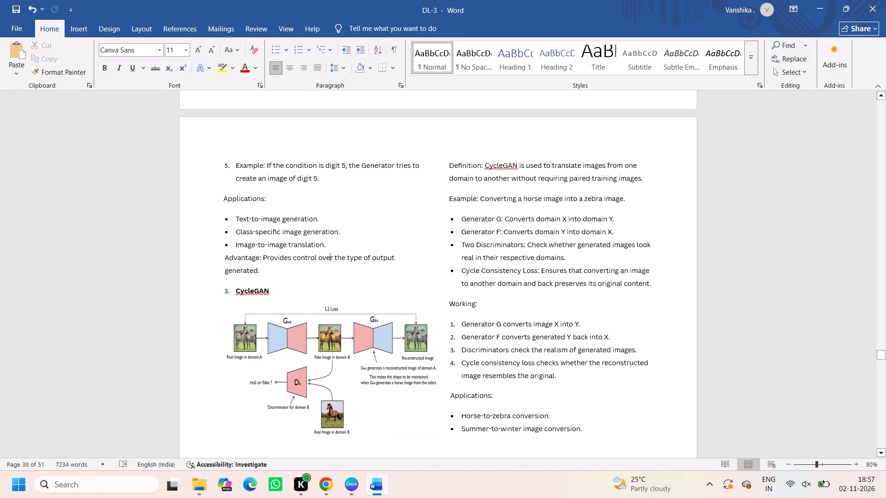
# Check the layout of the StyleGAN and SRGAN sections and the GAN comparison table, through to Applications of GANs.
pyautogui.scroll(-3, 469, 371)
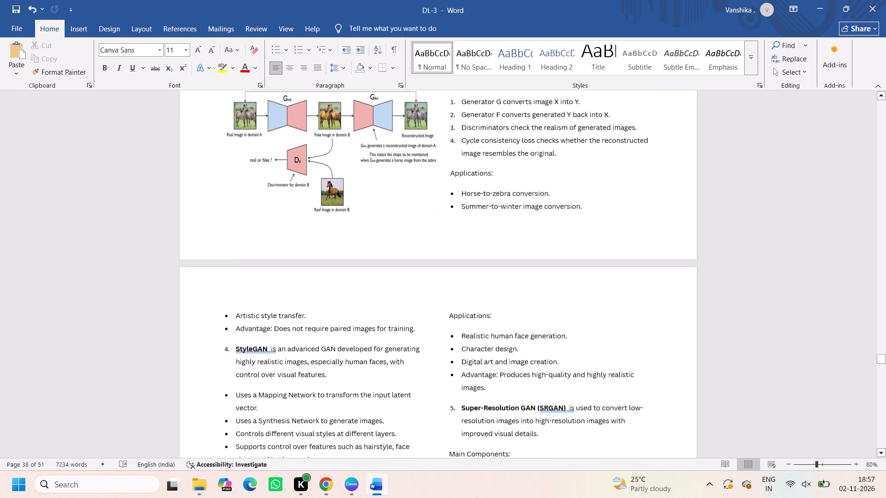
pyautogui.scroll(-3, 339, 381)
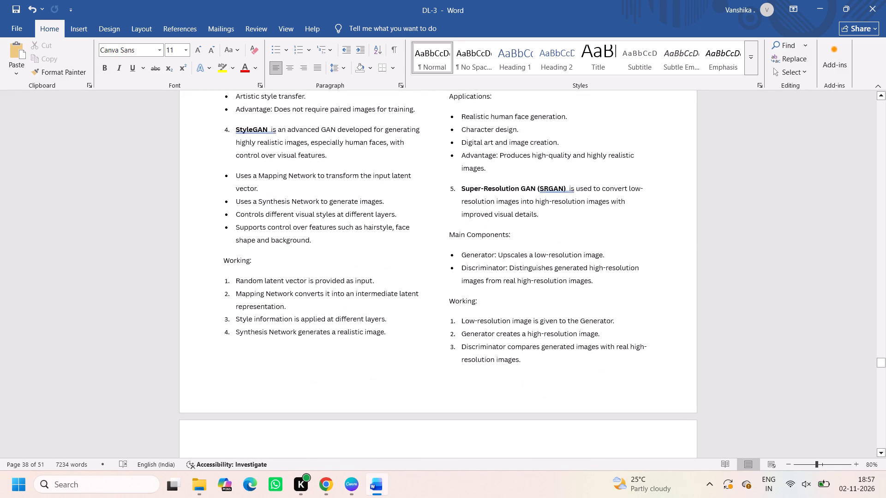
pyautogui.click(425, 335)
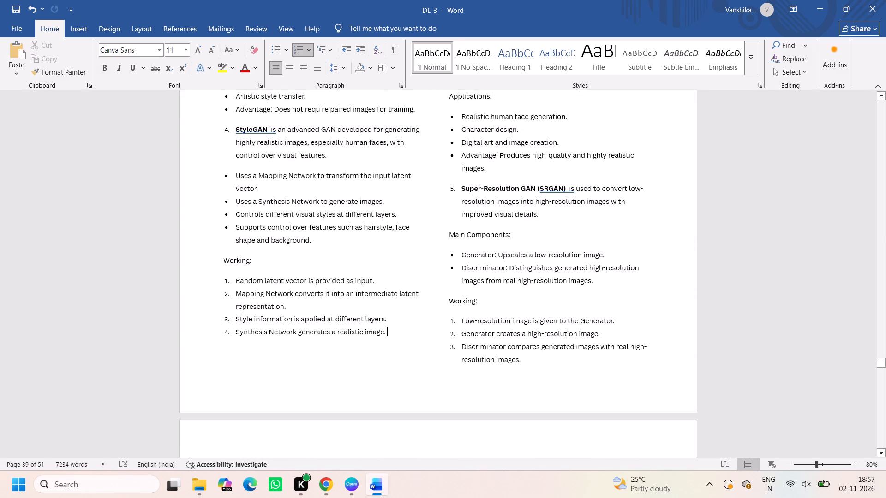
pyautogui.click(472, 306)
pyautogui.click(489, 301)
pyautogui.tripleClick(489, 301)
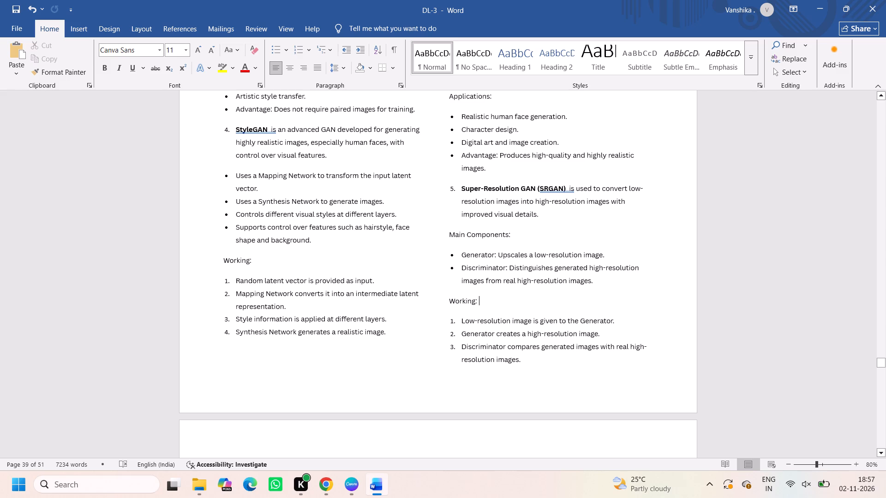
pyautogui.click(489, 301)
pyautogui.doubleClick(489, 301)
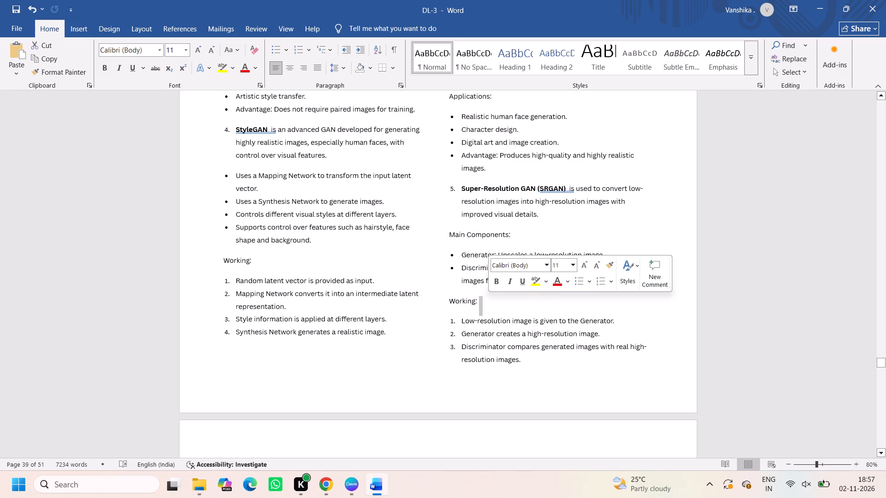
pyautogui.click(489, 301)
pyautogui.scroll(-1, 449, 364)
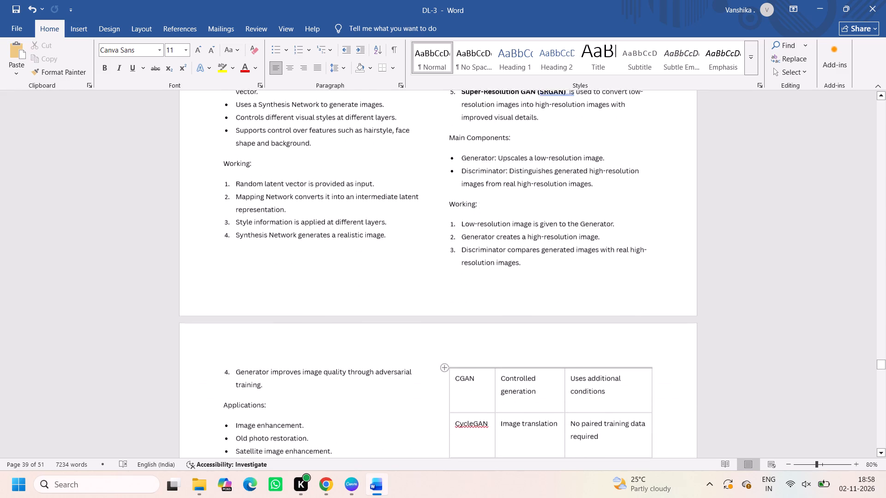
pyautogui.scroll(-6, 449, 364)
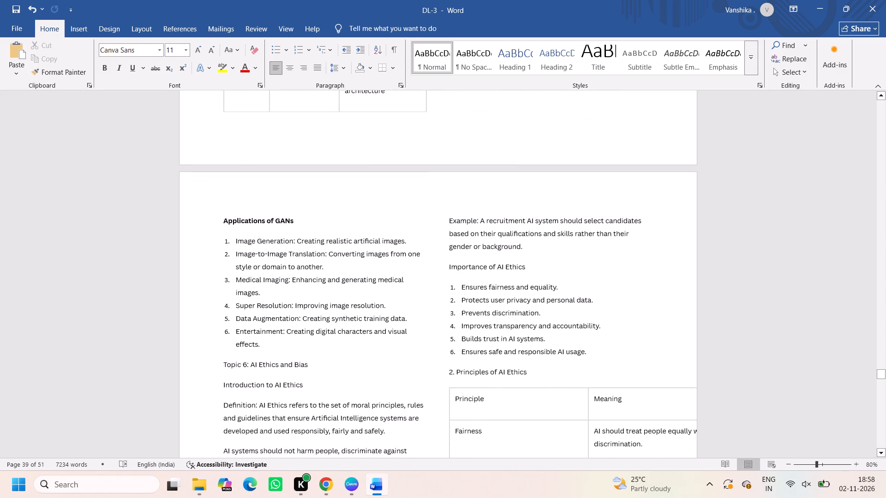
# Make the "Topic 6: AI Ethics and Bias" heading bold.
pyautogui.scroll(-1, 456, 378)
pyautogui.click(330, 348)
pyautogui.moveTo(330, 348); pyautogui.dragTo(216, 349)
pyautogui.hotkey('ctrl', 'b')
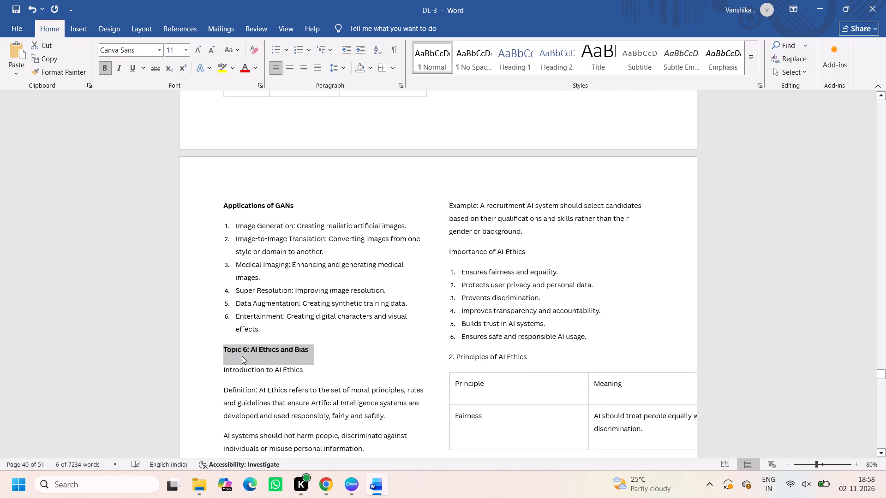
pyautogui.click(243, 354)
# Make the "Importance of AI Ethics" heading bold.
pyautogui.tripleClick(509, 249)
pyautogui.click(509, 249)
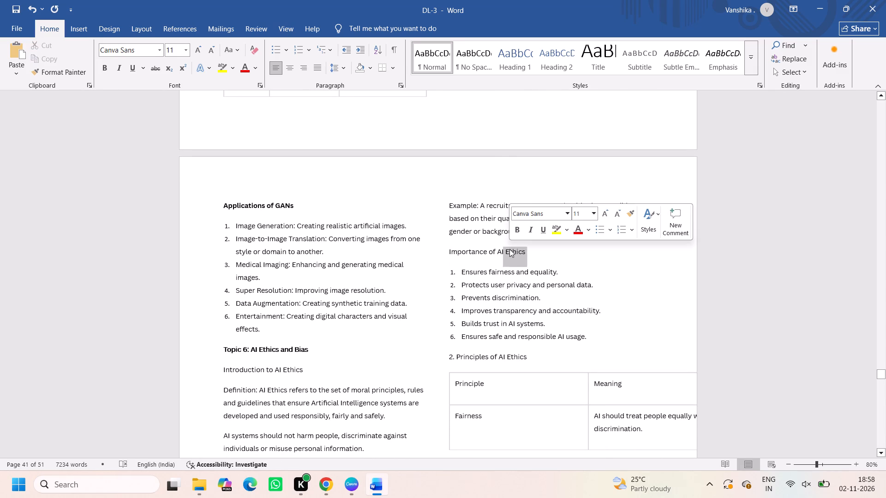
pyautogui.tripleClick(509, 249)
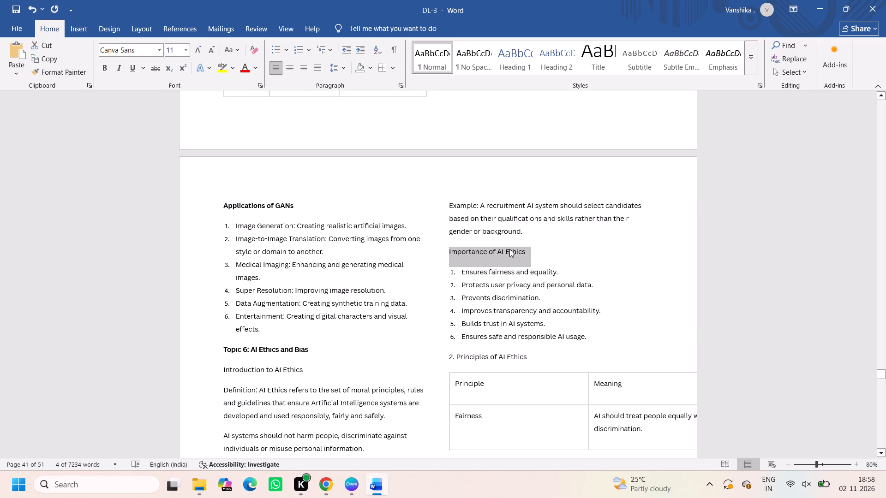
pyautogui.hotkey('ctrl', 'b')
pyautogui.click(497, 268)
# AutoFit the Principles of AI Ethics table to its contents so that it fits the column width.
pyautogui.scroll(-2, 497, 268)
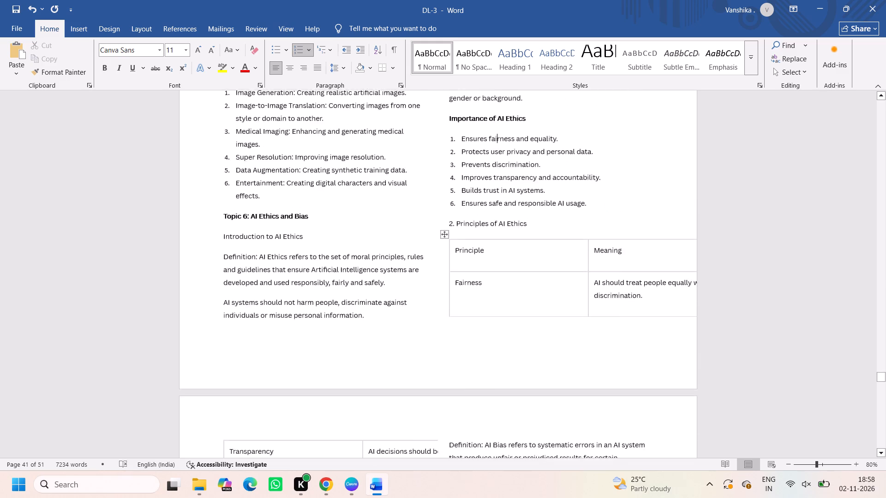
pyautogui.scroll(-1, 497, 268)
pyautogui.scroll(1, 497, 268)
pyautogui.scroll(1, 469, 189)
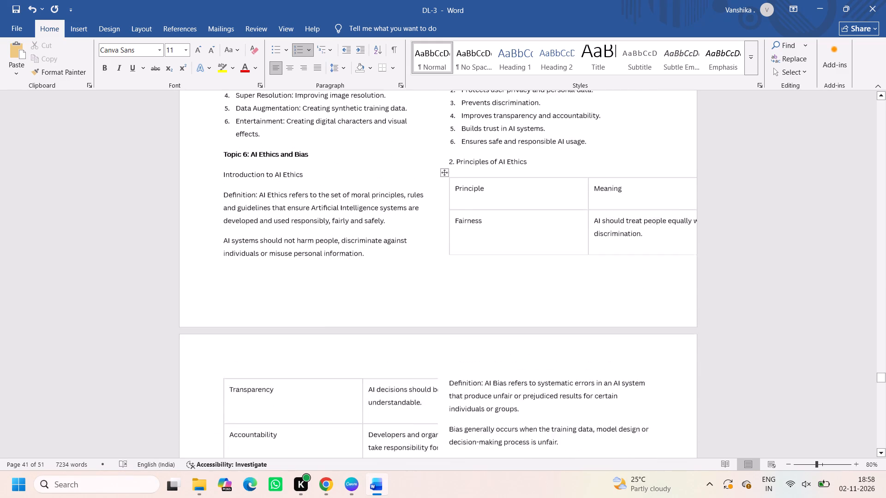
pyautogui.scroll(1, 469, 189)
pyautogui.click(476, 217)
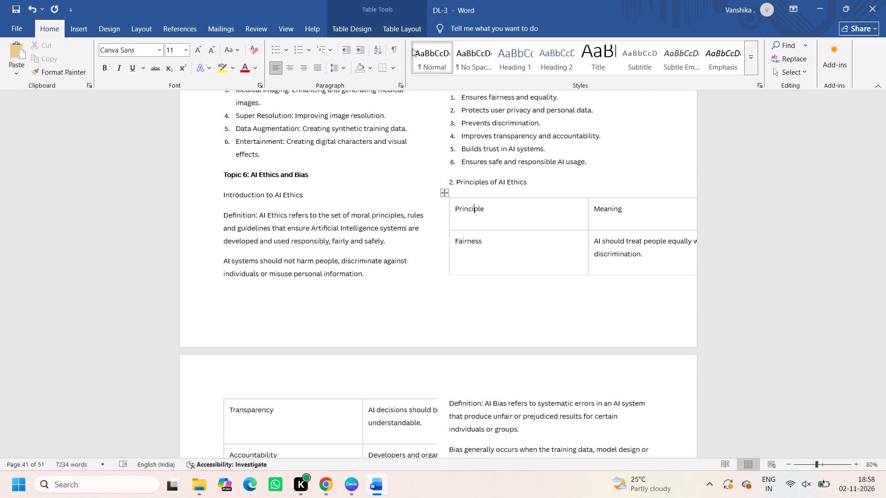
pyautogui.click(407, 27)
pyautogui.click(433, 76)
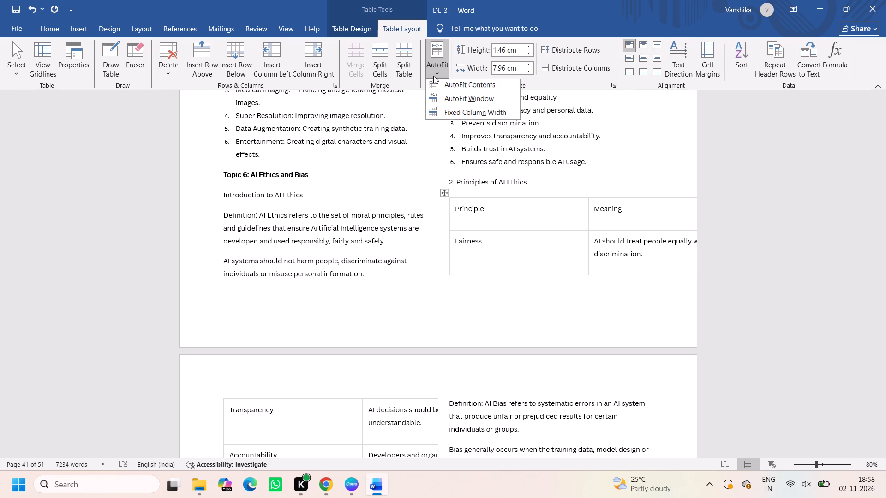
pyautogui.click(455, 85)
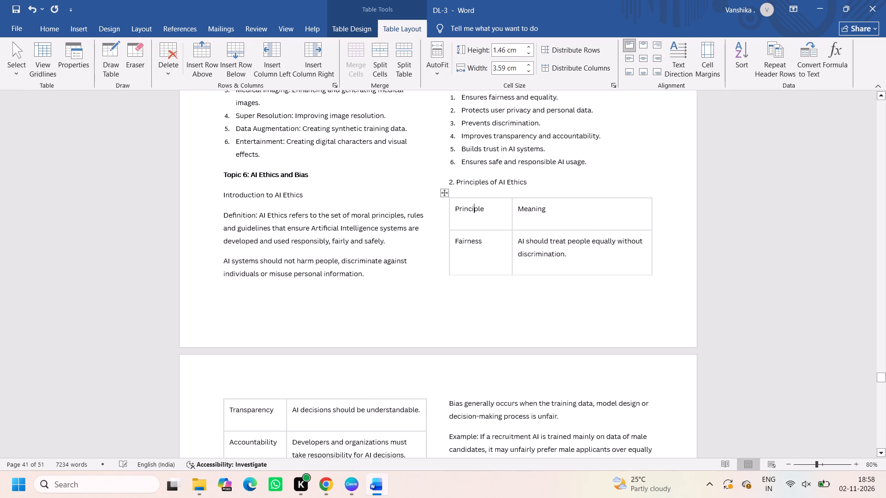
pyautogui.click(474, 279)
# Make the numbered "AI Bias" heading below the Principles of AI Ethics table bold.
pyautogui.scroll(-2, 474, 279)
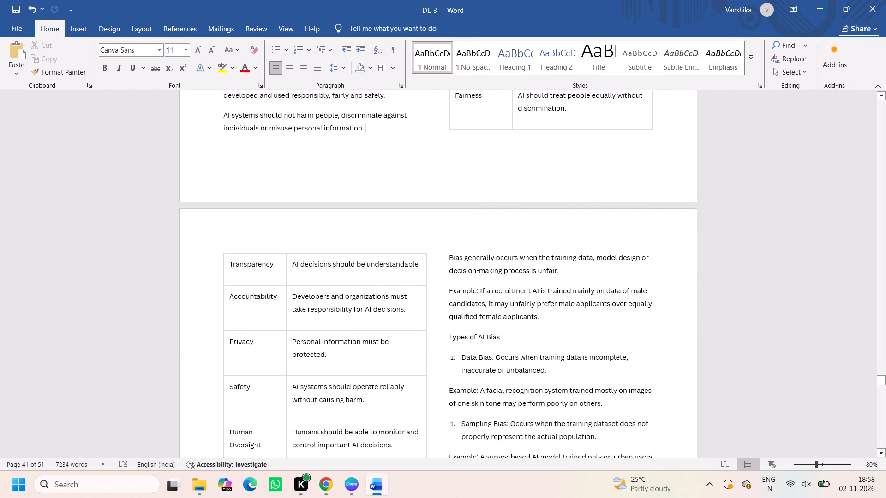
pyautogui.scroll(-1, 479, 351)
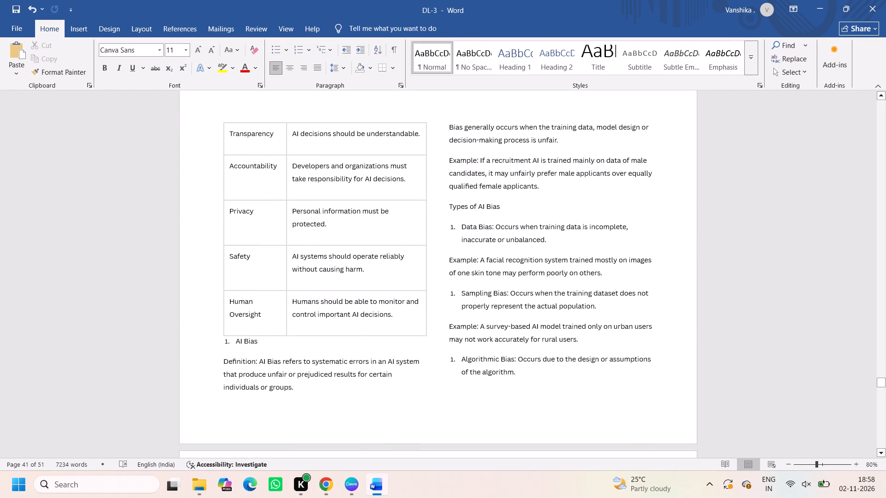
pyautogui.tripleClick(236, 346)
pyautogui.click(236, 346)
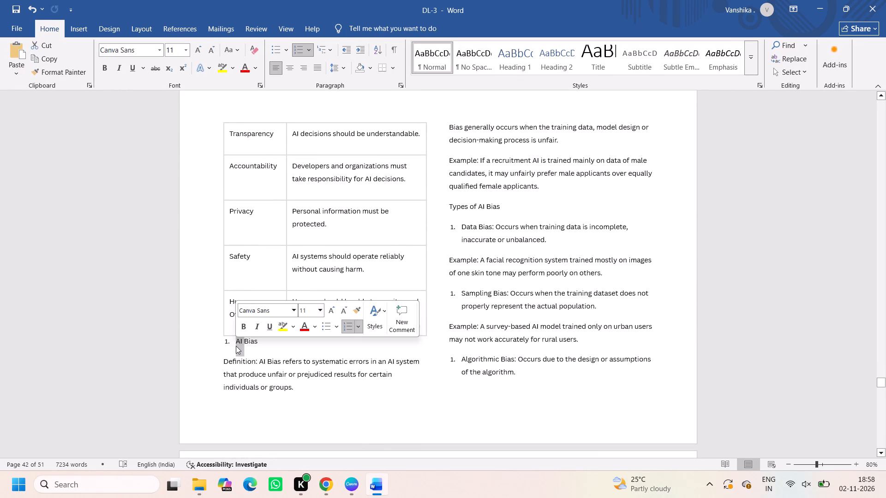
pyautogui.moveTo(267, 339); pyautogui.dragTo(219, 343)
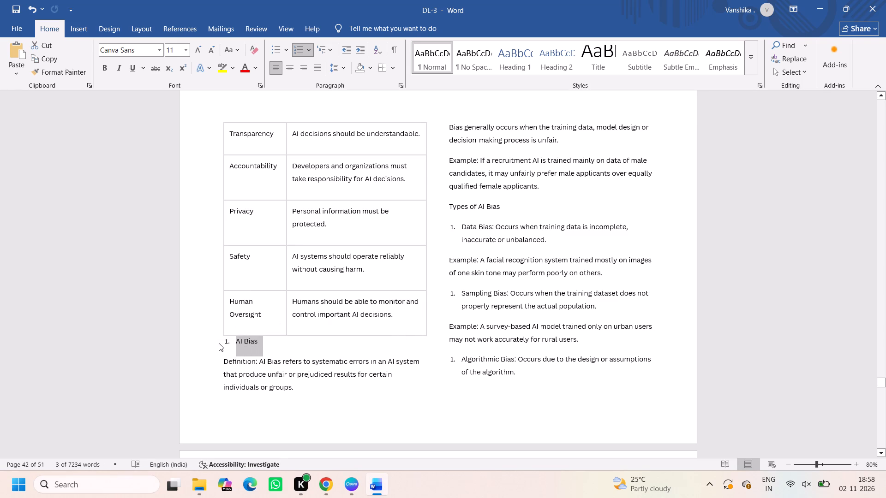
pyautogui.hotkey('ctrl', 'b')
pyautogui.click(268, 362)
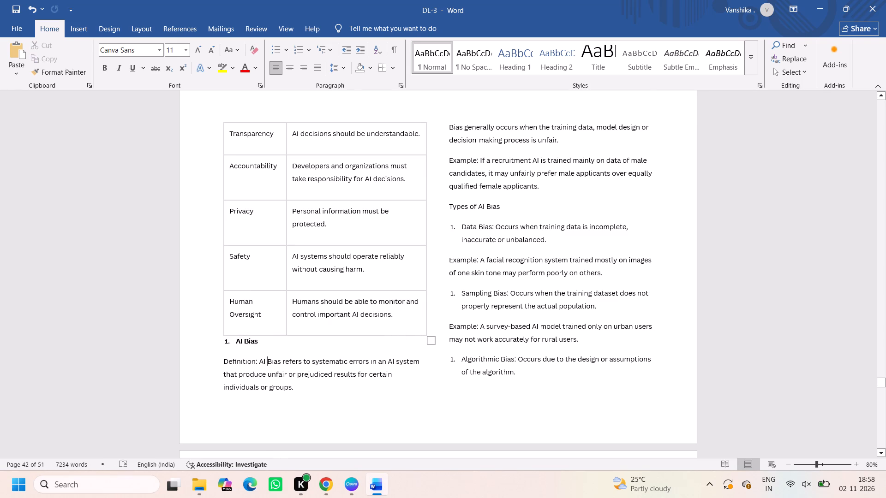
# Renumber Sampling Bias as 2 and Algorithmic Bias as 3 in the Types of AI Bias list.
pyautogui.scroll(-4, 502, 222)
pyautogui.scroll(1, 502, 222)
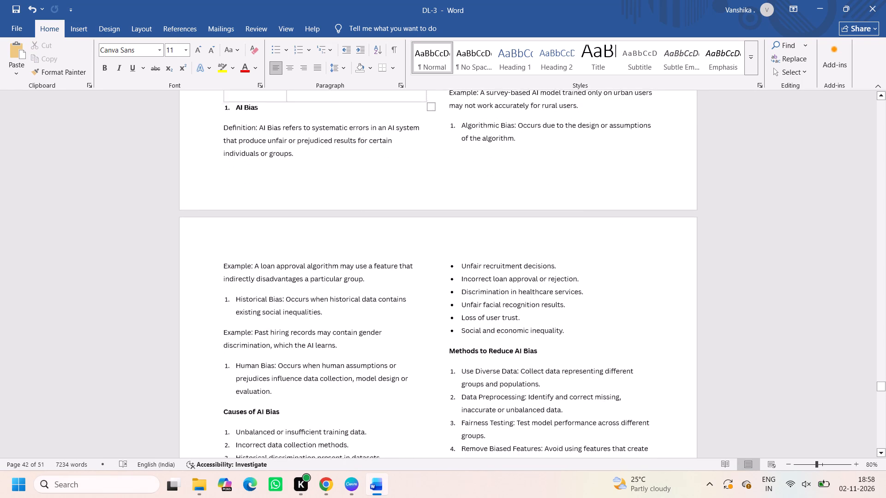
pyautogui.scroll(1, 502, 222)
pyautogui.scroll(1, 452, 178)
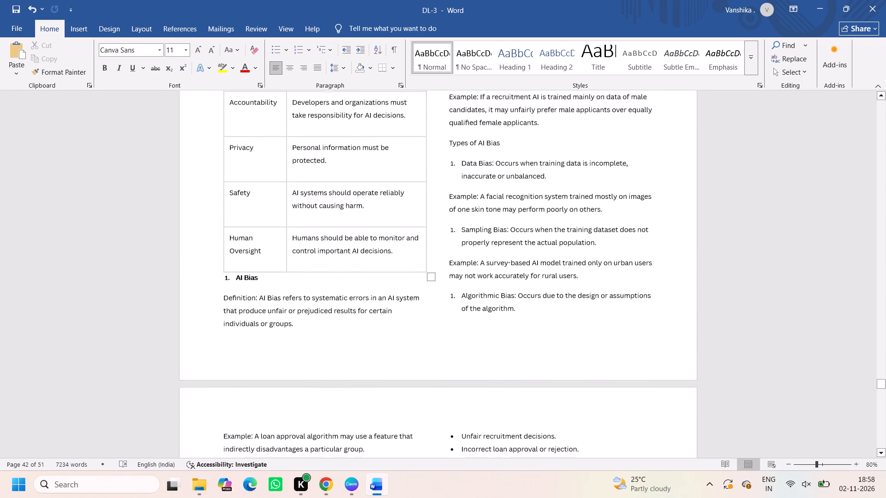
pyautogui.click(455, 234)
pyautogui.press('BackSpace')
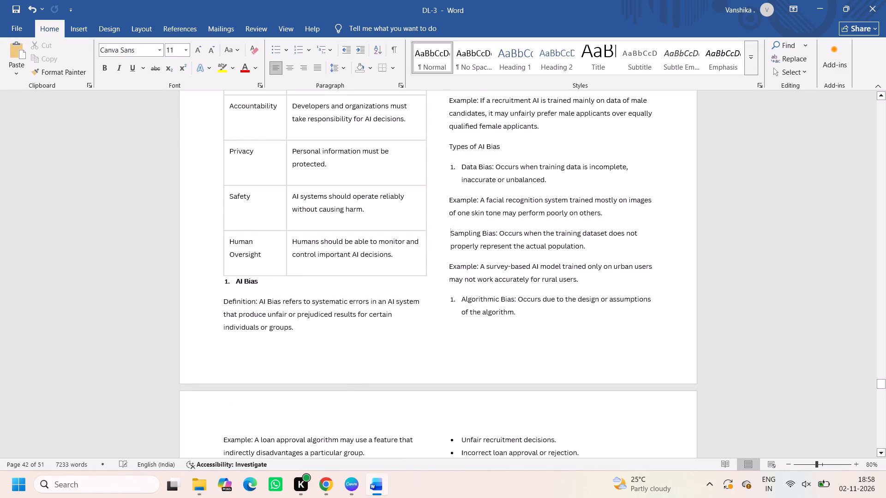
pyautogui.write('2.')
pyautogui.press('space')
pyautogui.click(459, 301)
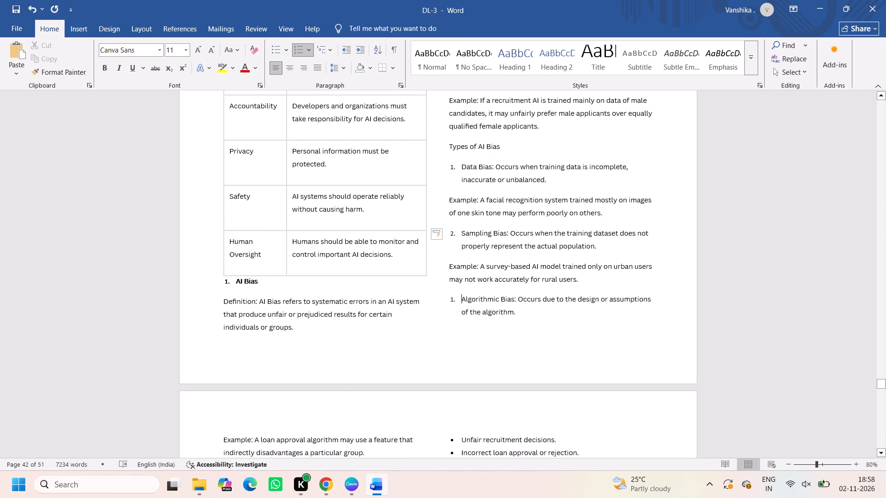
pyautogui.press('BackSpace')
pyautogui.write('3.')
pyautogui.press('space')
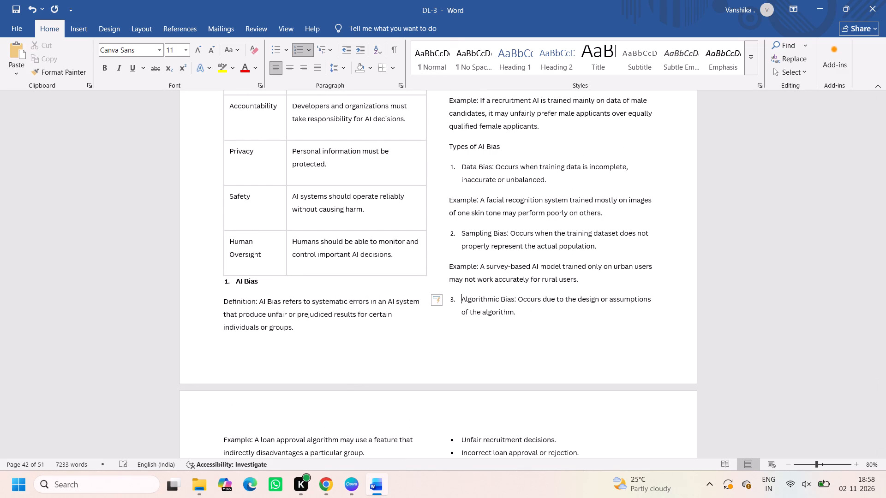
# Renumber Historical Bias as 4 and Human Bias as 5 in the Types of AI Bias list.
pyautogui.scroll(-1, 455, 337)
pyautogui.click(232, 350)
pyautogui.press('BackSpace')
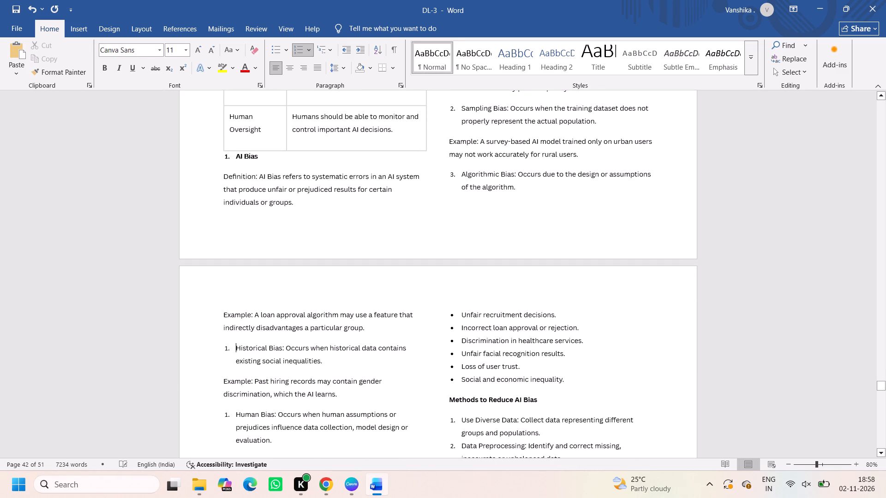
pyautogui.write('4.')
pyautogui.press('space')
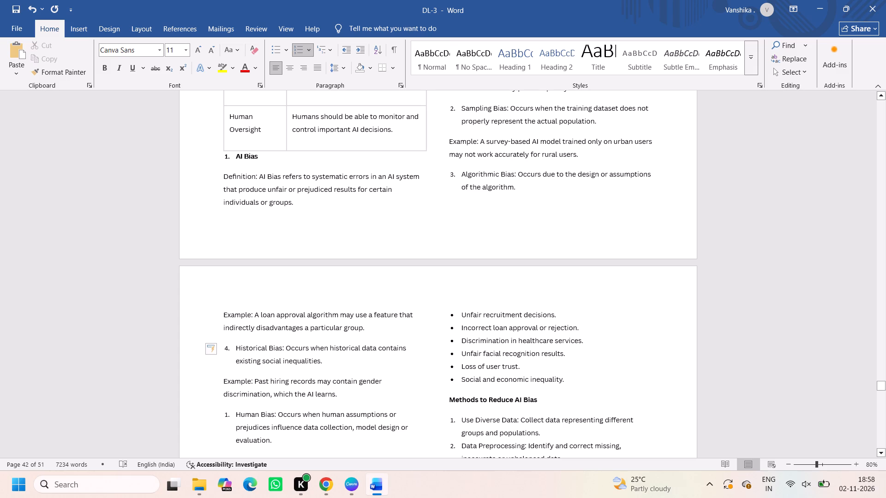
pyautogui.click(233, 414)
pyautogui.press('BackSpace')
pyautogui.press('BackSpace')
pyautogui.write('5.')
pyautogui.press('space')
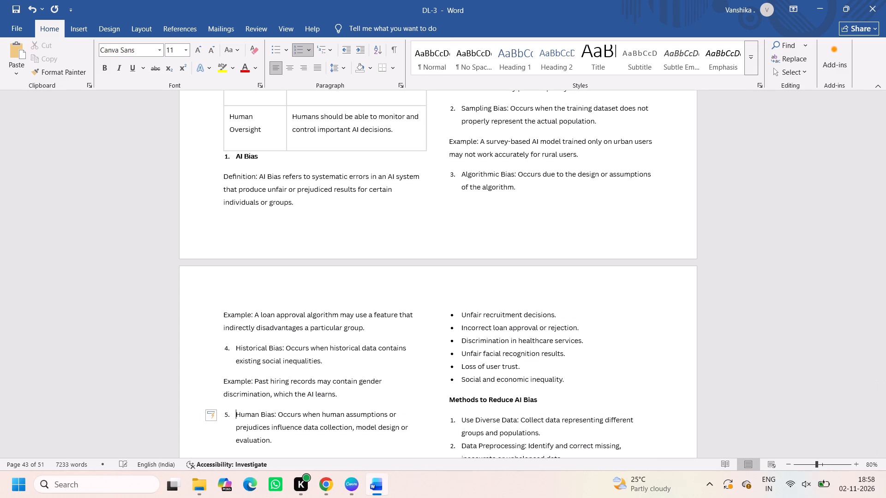
# Insert a blank line before the "Effects of AI Bias" heading to push it to the second column above its bullets.
pyautogui.scroll(-2, 301, 386)
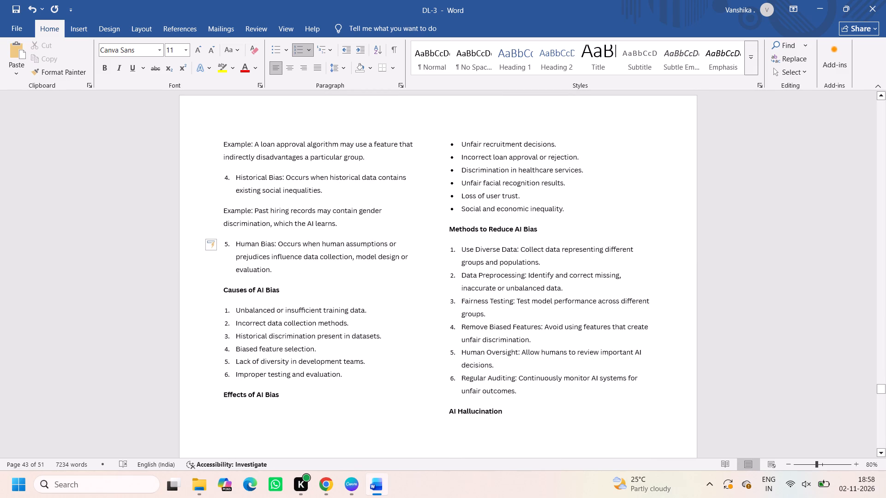
pyautogui.scroll(1, 432, 177)
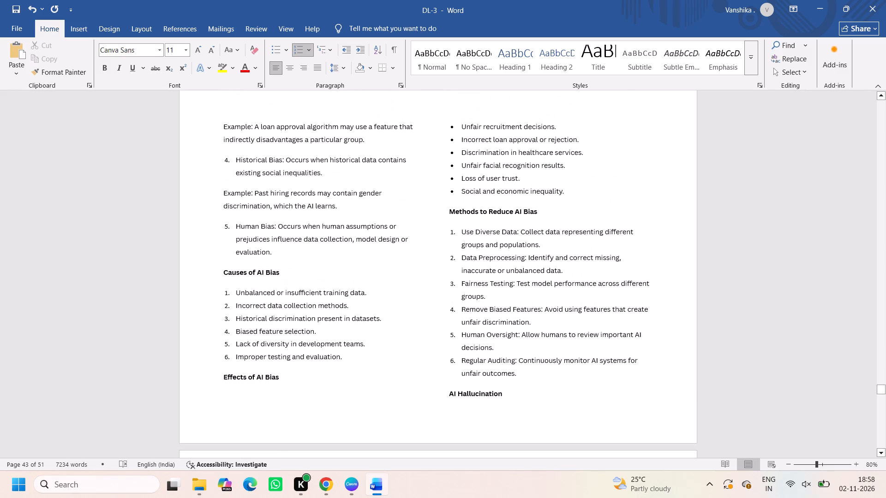
pyautogui.click(220, 377)
pyautogui.press('Return')
pyautogui.scroll(-1, 429, 320)
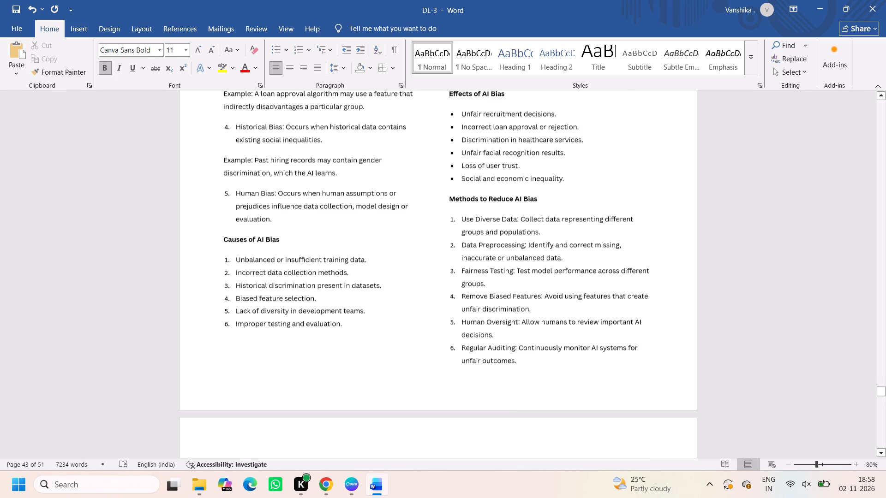
pyautogui.scroll(-2, 429, 320)
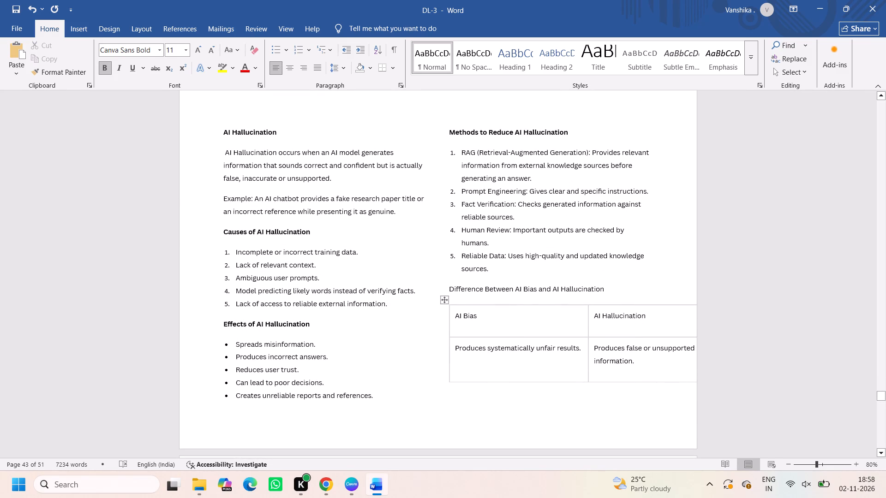
# AutoFit the Difference Between AI Bias and AI Hallucination table to its contents so it fits the column.
pyautogui.click(498, 338)
pyautogui.click(529, 362)
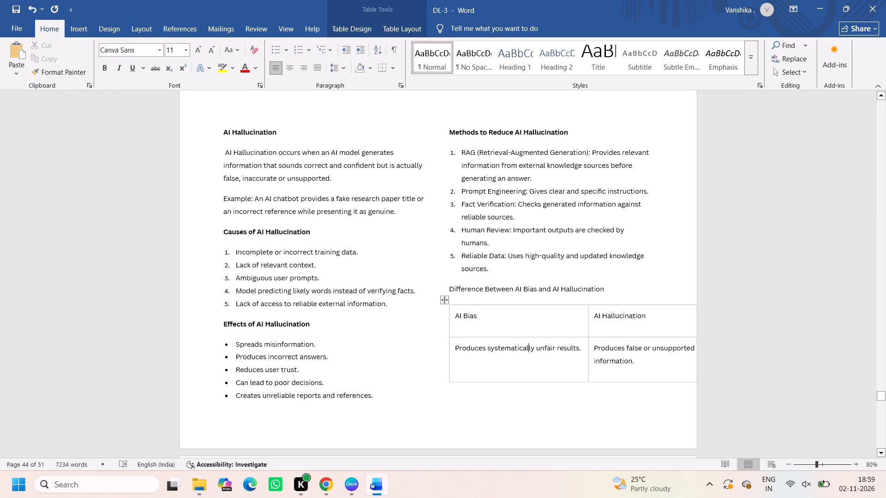
pyautogui.click(412, 27)
pyautogui.click(435, 72)
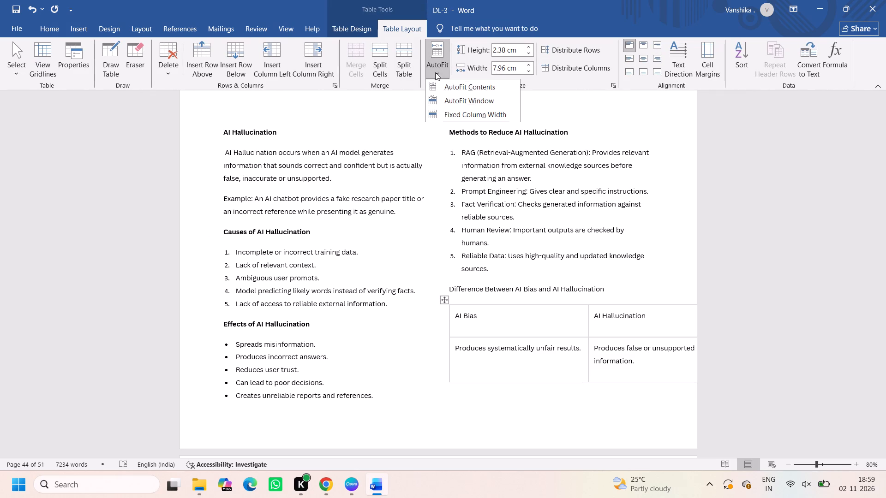
pyautogui.click(462, 82)
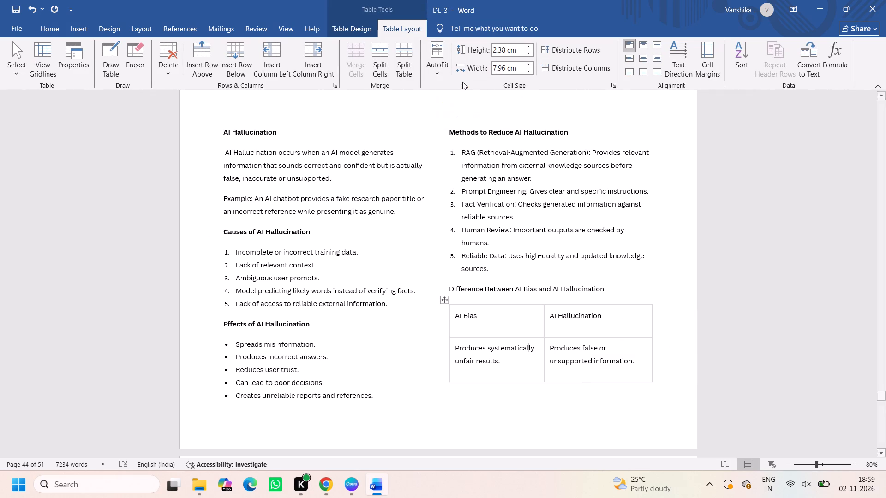
pyautogui.click(481, 249)
# Merge the definition into the "Responsible AI" heading by removing "Definition: Responsible AI" so the line continues with "refers to the development".
pyautogui.scroll(-2, 481, 249)
pyautogui.scroll(-1, 473, 330)
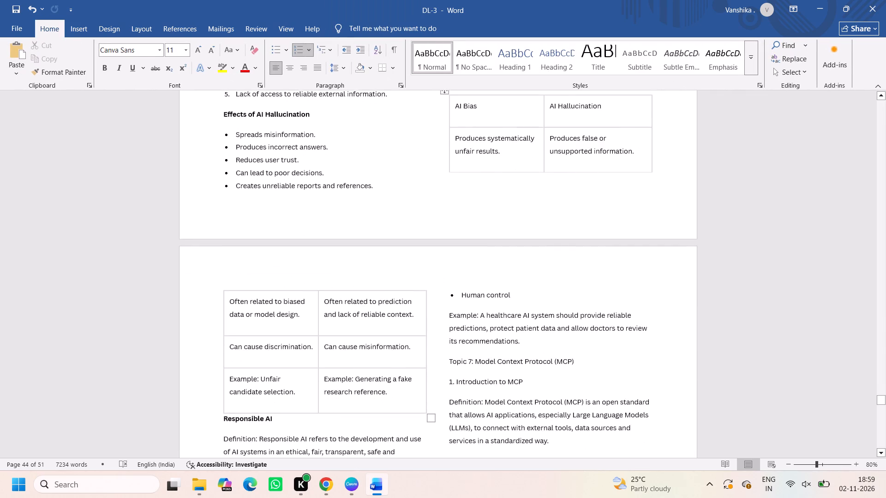
pyautogui.scroll(-1, 473, 330)
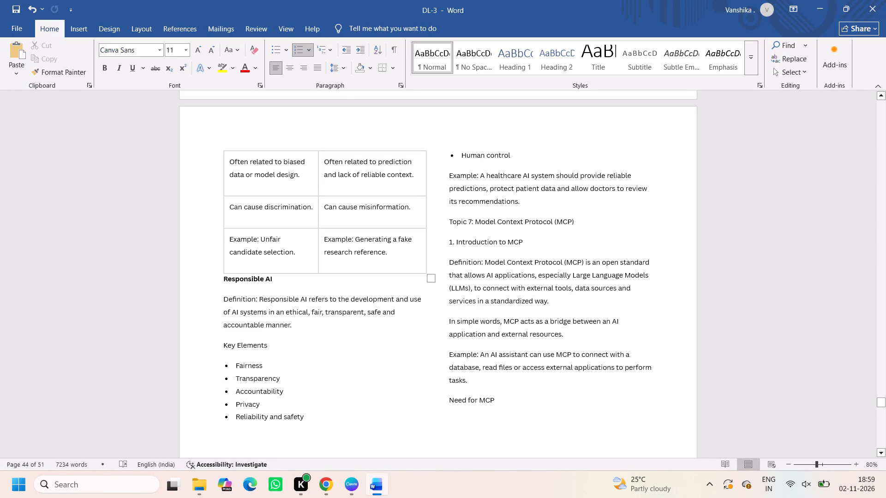
pyautogui.click(258, 299)
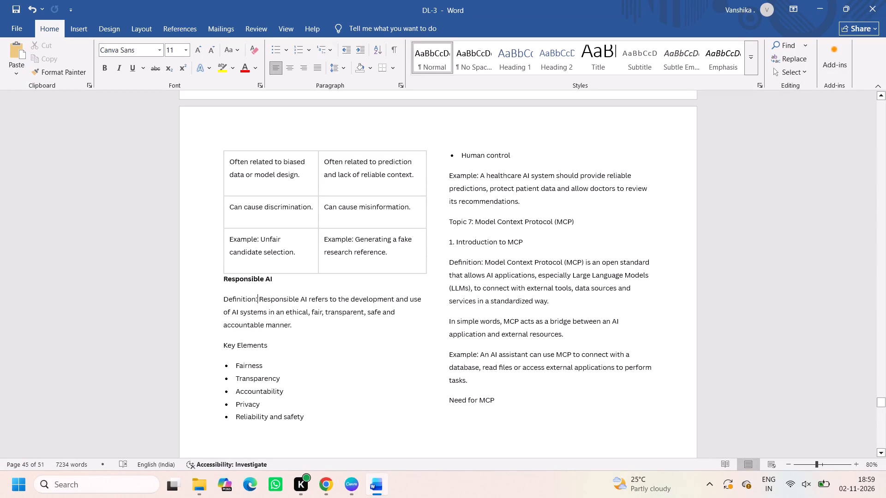
pyautogui.scroll(-1, 299, 369)
pyautogui.scroll(1, 319, 335)
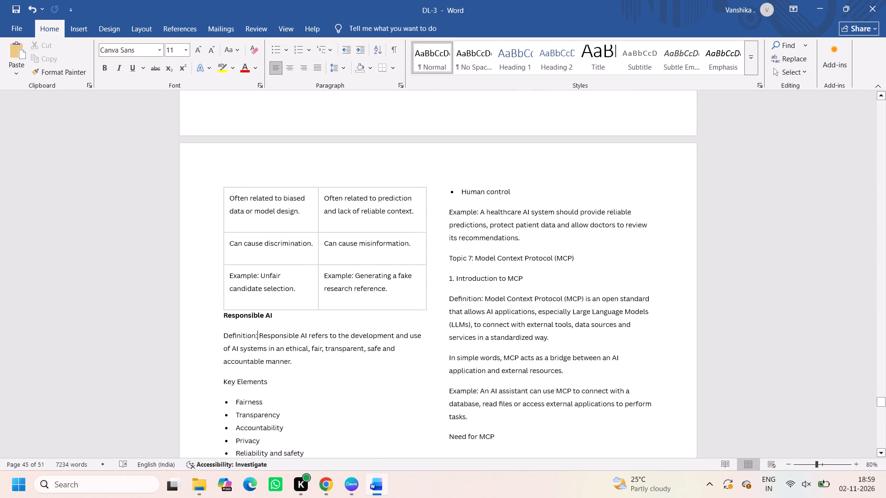
pyautogui.scroll(-1, 476, 283)
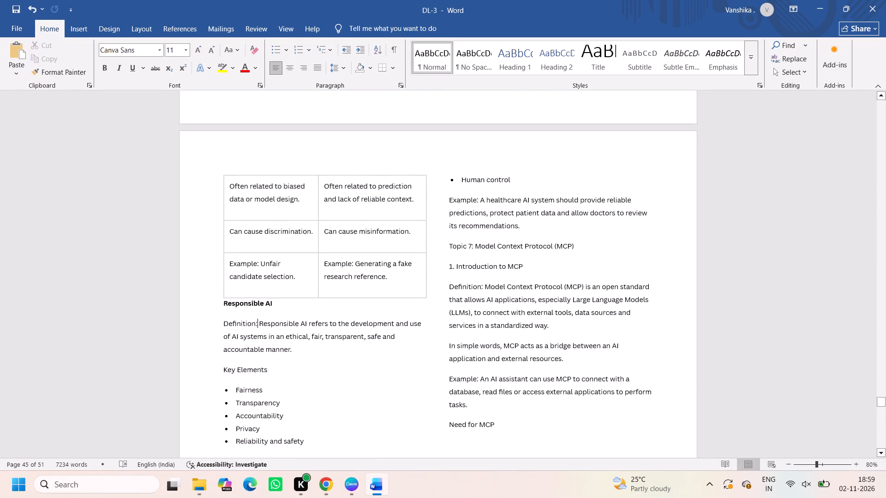
pyautogui.press('Right')
pyautogui.press('Right')
pyautogui.press('Right')
pyautogui.press('Right')
pyautogui.press('Right')
pyautogui.press('Right')
pyautogui.press('Right')
pyautogui.press('Right')
pyautogui.press('Right')
pyautogui.press('Right')
pyautogui.press('Right')
pyautogui.press('Right')
pyautogui.press('Right')
pyautogui.press('Right')
pyautogui.press('Right')
pyautogui.press('BackSpace')
pyautogui.press('BackSpace')
pyautogui.press('BackSpace')
pyautogui.press('BackSpace')
pyautogui.press('BackSpace')
pyautogui.press('BackSpace')
pyautogui.press('BackSpace')
pyautogui.press('BackSpace')
pyautogui.press('BackSpace')
pyautogui.press('BackSpace')
pyautogui.press('BackSpace')
pyautogui.press('BackSpace')
pyautogui.press('BackSpace')
pyautogui.press('BackSpace')
pyautogui.press('BackSpace')
pyautogui.press('BackSpace')
pyautogui.press('BackSpace')
pyautogui.press('BackSpace')
pyautogui.press('BackSpace')
pyautogui.press('BackSpace')
pyautogui.press('BackSpace')
pyautogui.press('BackSpace')
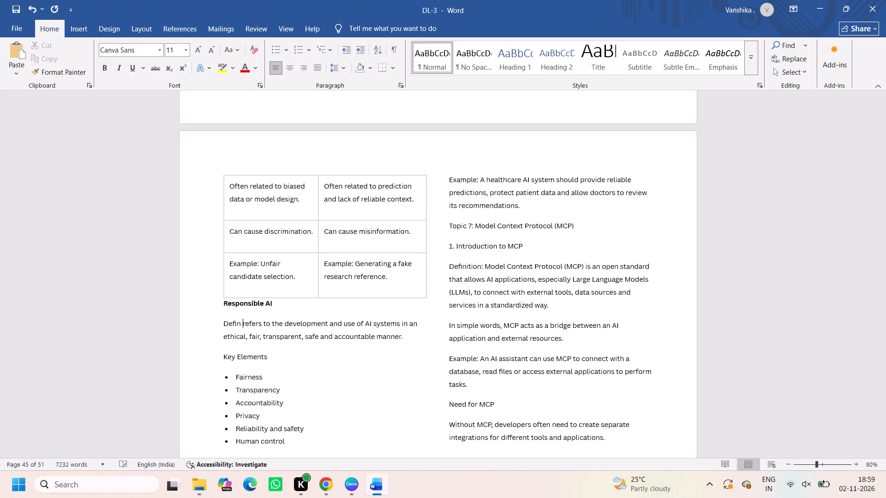
pyautogui.press('BackSpace')
pyautogui.press('BackSpace')
pyautogui.press('BackSpace')
pyautogui.press('BackSpace')
pyautogui.press('BackSpace')
pyautogui.press('BackSpace')
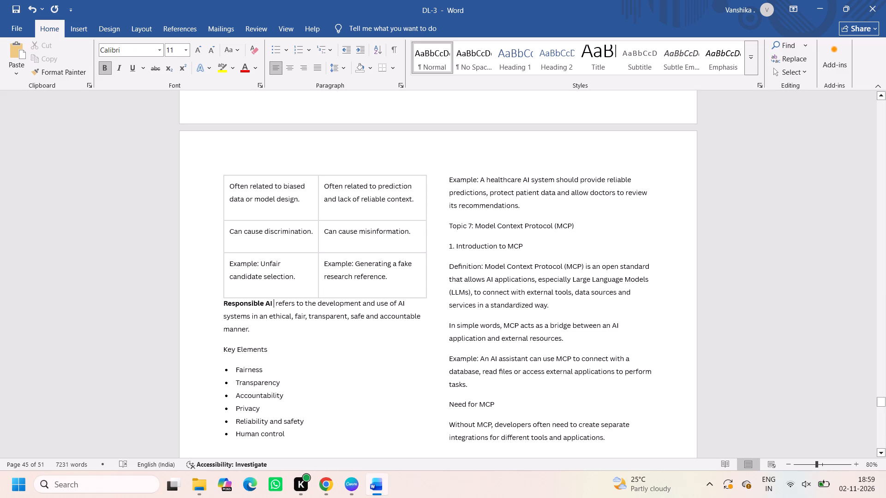
# Make the "Topic 7: Model Context Protocol (MCP)" heading bold.
pyautogui.tripleClick(481, 228)
pyautogui.click(481, 228)
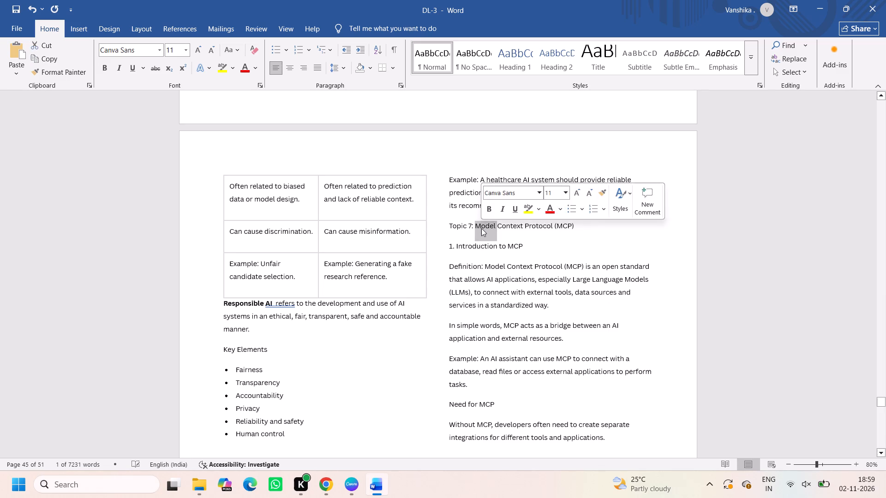
pyautogui.tripleClick(481, 228)
pyautogui.hotkey('ctrl', 'b')
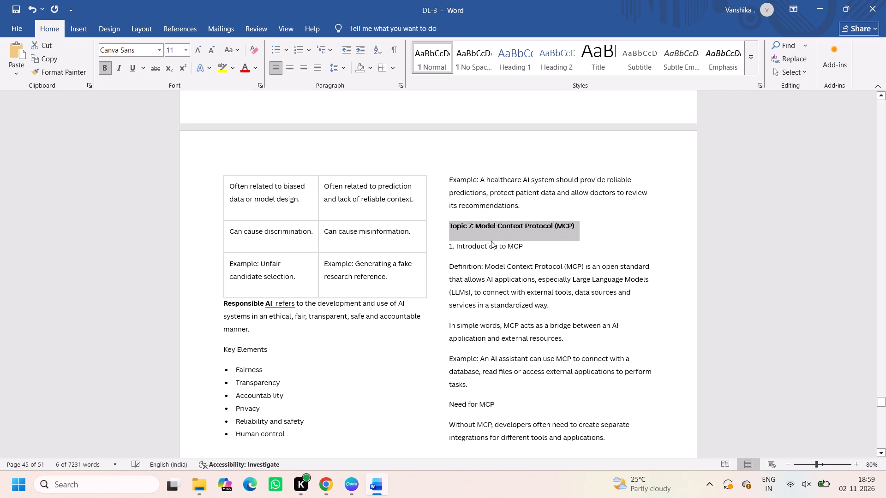
# Remove the "1. Introduction to MCP" line and the "Definition:" label below the Topic 7 heading.
pyautogui.click(491, 244)
pyautogui.tripleClick(491, 244)
pyautogui.press('BackSpace')
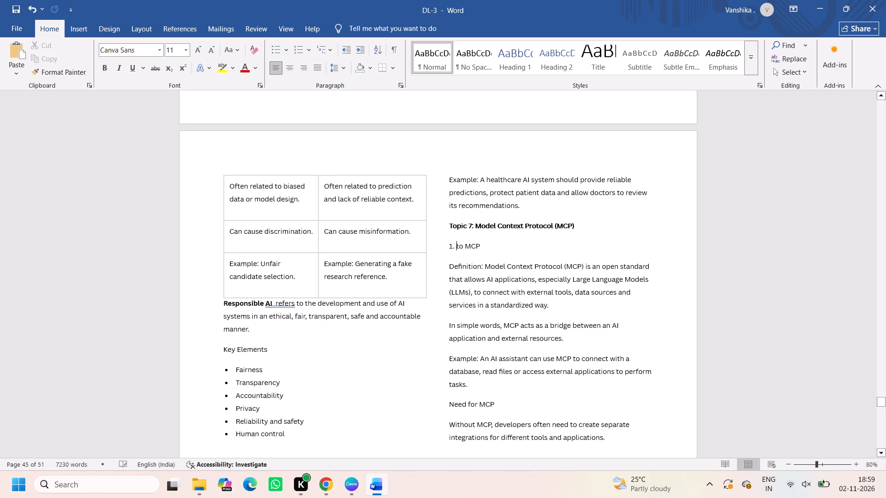
pyautogui.tripleClick(491, 244)
pyautogui.press('BackSpace')
pyautogui.moveTo(482, 245); pyautogui.dragTo(445, 246)
pyautogui.press('BackSpace')
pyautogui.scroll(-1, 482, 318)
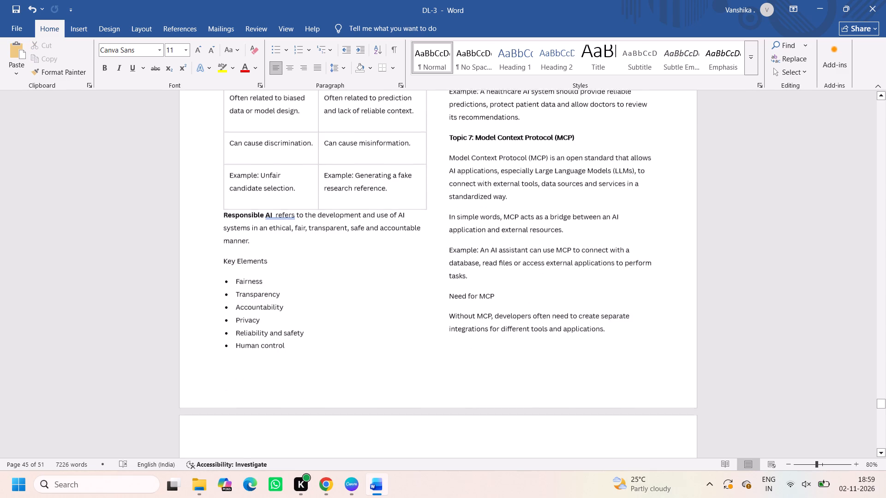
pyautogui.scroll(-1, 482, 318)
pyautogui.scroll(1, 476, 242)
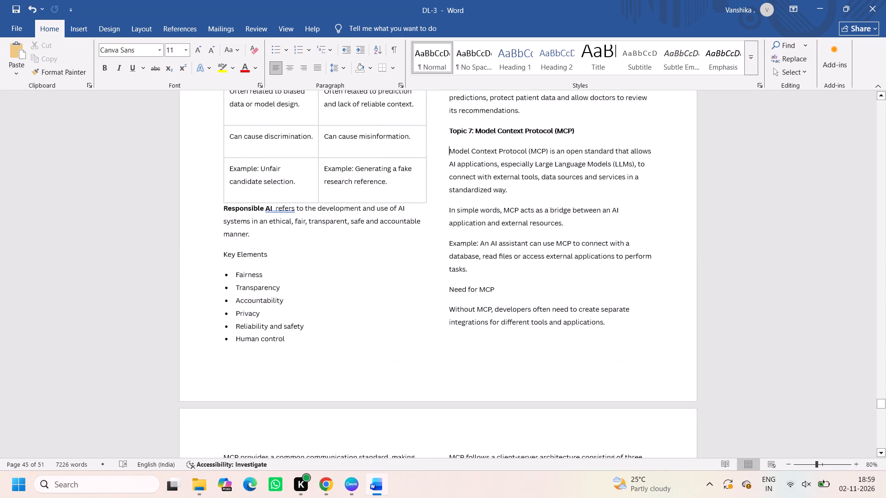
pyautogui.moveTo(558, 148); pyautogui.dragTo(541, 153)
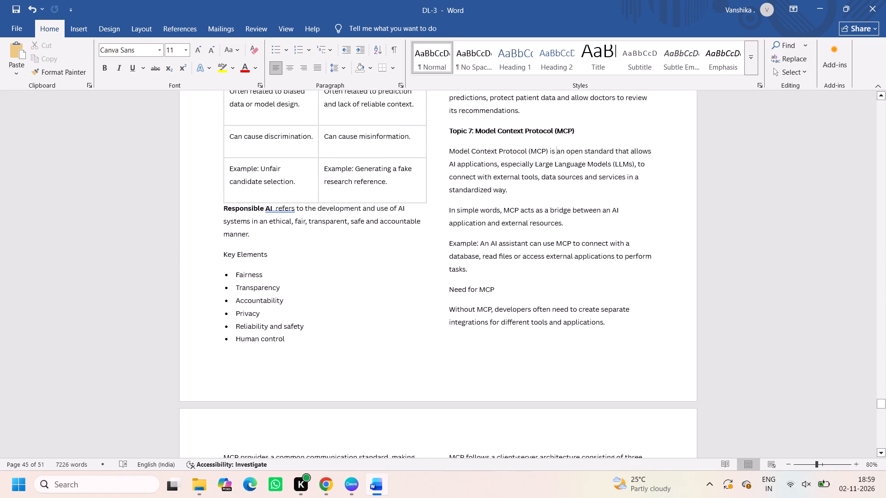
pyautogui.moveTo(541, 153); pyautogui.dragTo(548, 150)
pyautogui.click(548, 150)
# Join the "Need for MCP" heading with the paragraph below it, separated by a colon before "Without MCP".
pyautogui.scroll(-1, 496, 267)
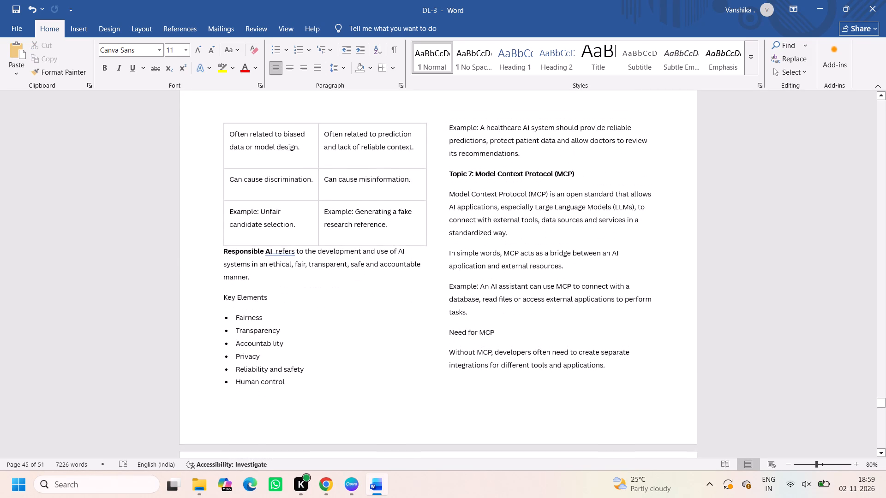
pyautogui.scroll(-1, 498, 260)
pyautogui.click(448, 330)
pyautogui.press('BackSpace')
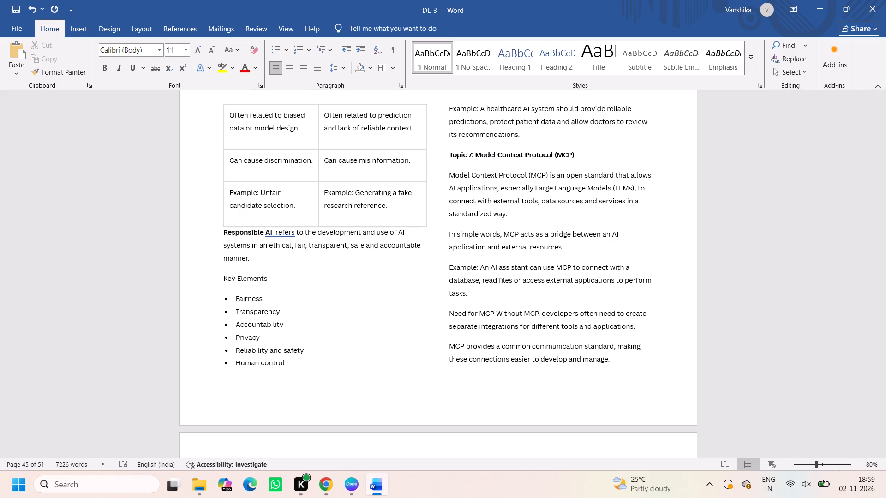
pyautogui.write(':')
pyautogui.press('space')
# Narrow the MCP Architecture diagram so its full width, including Local File System, Database and Gmail, fits within the first column.
pyautogui.scroll(-1, 467, 375)
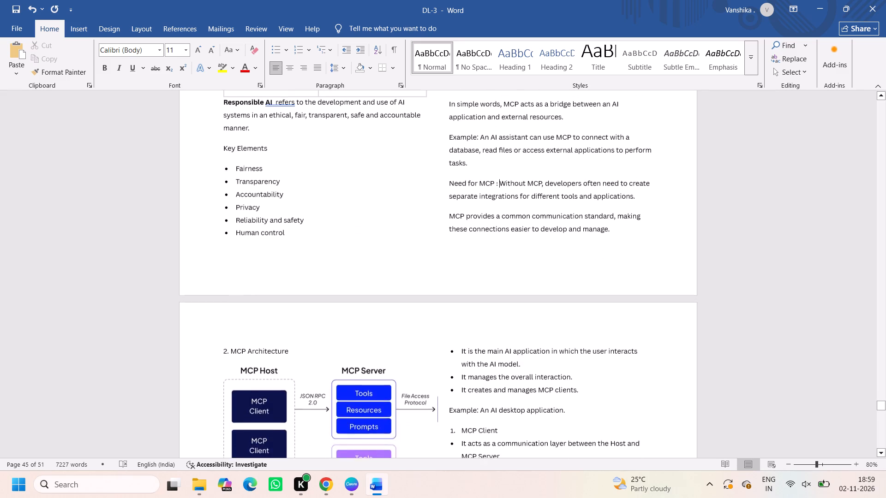
pyautogui.scroll(-1, 467, 375)
pyautogui.click(385, 337)
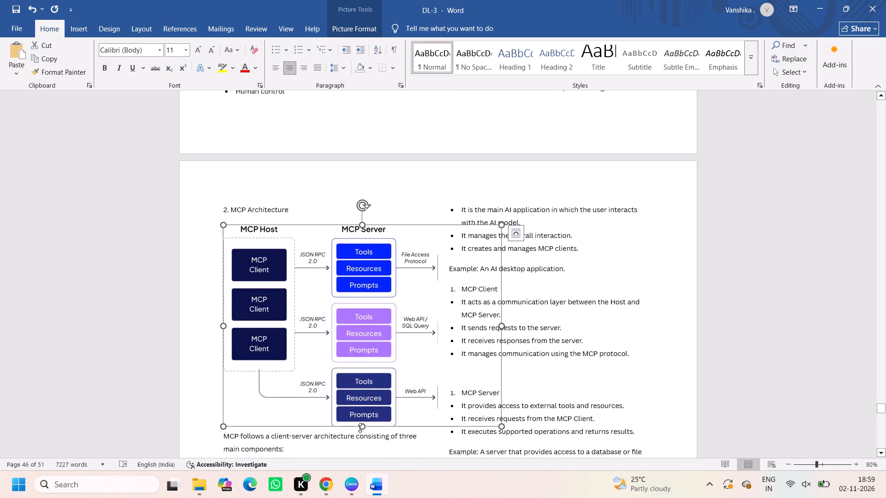
pyautogui.click(360, 428)
pyautogui.moveTo(226, 327); pyautogui.dragTo(272, 336)
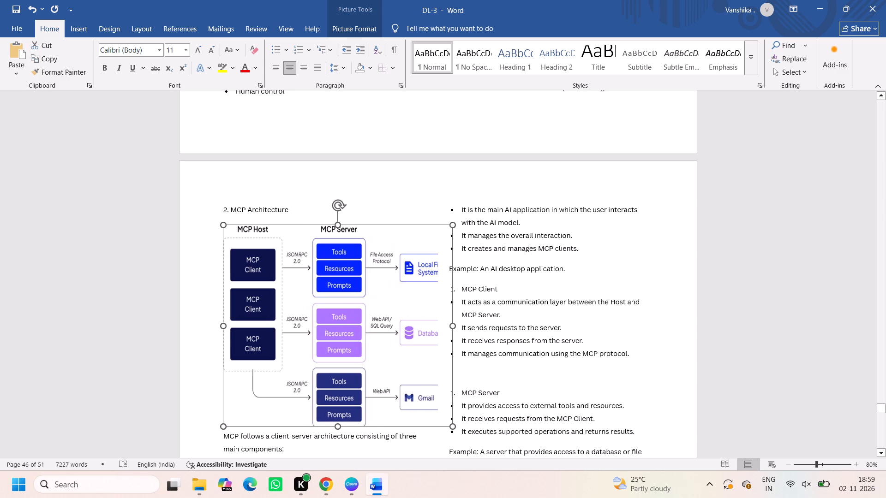
pyautogui.moveTo(272, 336); pyautogui.dragTo(285, 336)
pyautogui.click(518, 385)
# Move the "MCP Host" item to the top of the second column, above its bullets, and renumber it as 1.
pyautogui.scroll(-1, 518, 385)
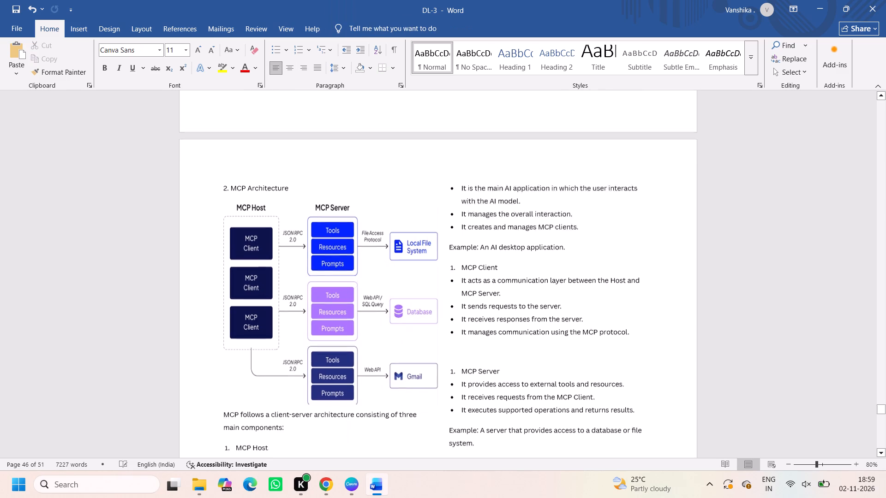
pyautogui.scroll(-1, 518, 385)
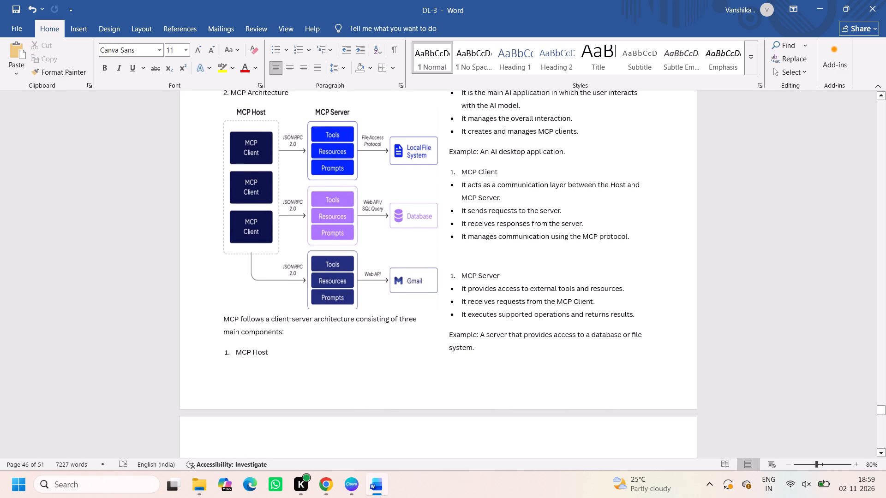
pyautogui.click(327, 326)
pyautogui.click(221, 347)
pyautogui.press('Return')
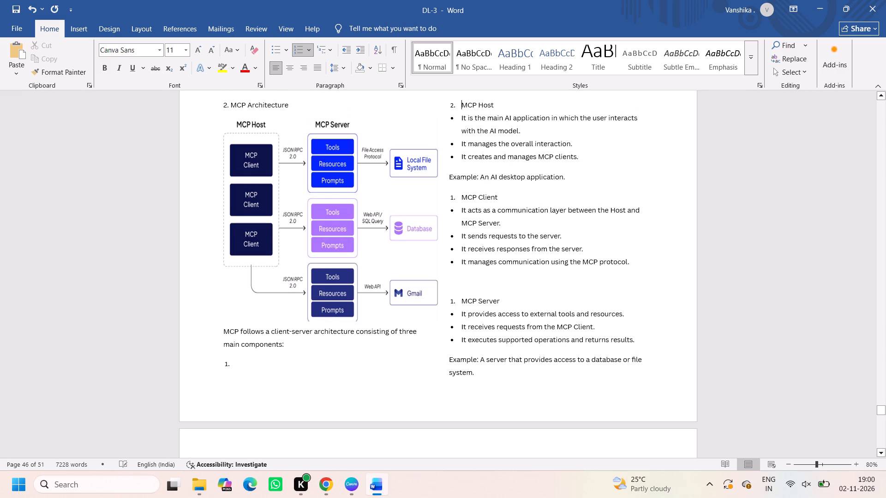
pyautogui.press('BackSpace')
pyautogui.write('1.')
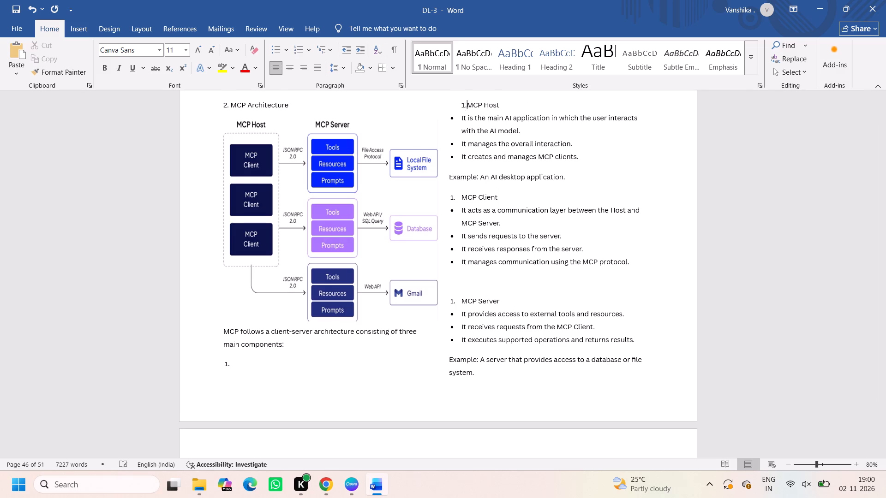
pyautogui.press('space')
# Remove the empty numbered item left below "main components:" in the first column.
pyautogui.click(239, 365)
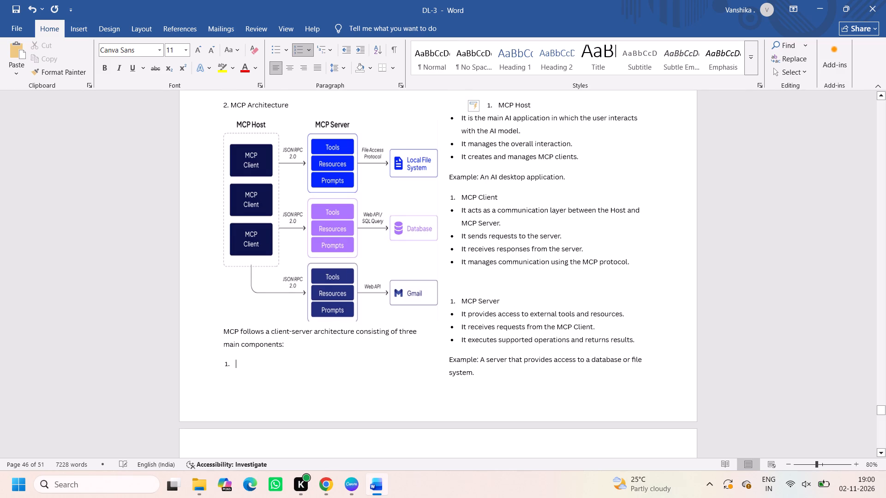
pyautogui.press('BackSpace')
pyautogui.press('BackSpace')
pyautogui.press('BackSpace')
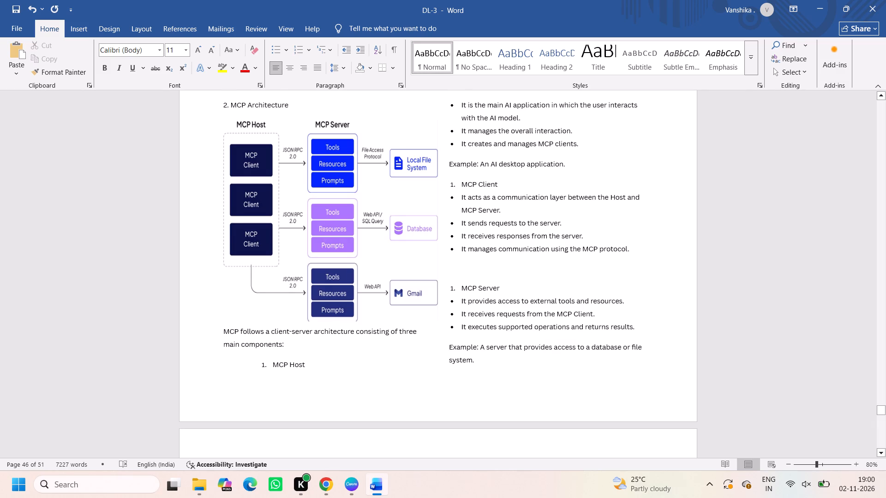
# Push the "MCP Host" item back to the top of the second column, above its bullets.
pyautogui.click(259, 363)
pyautogui.press('Return')
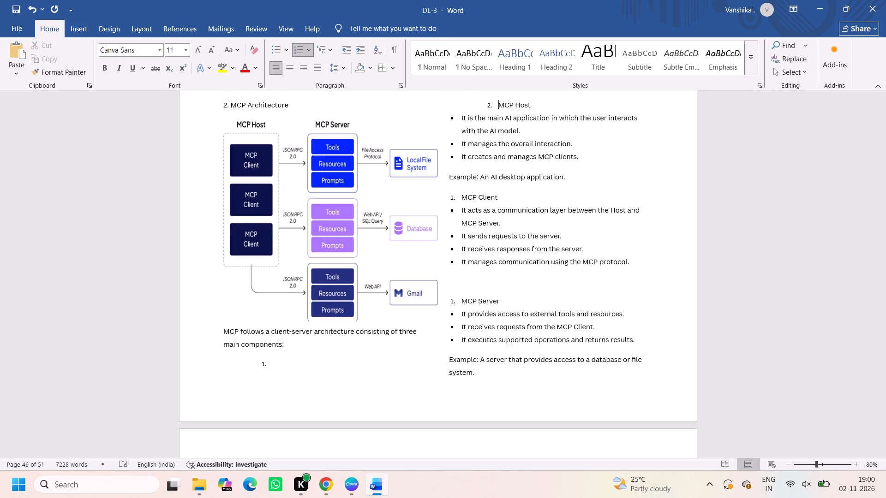
# Undo the recent line-break, indent and numbering changes to the MCP Host item in the MCP Architecture section.
pyautogui.hotkey('ctrl', 'z')
pyautogui.hotkey('ctrl', 'z')
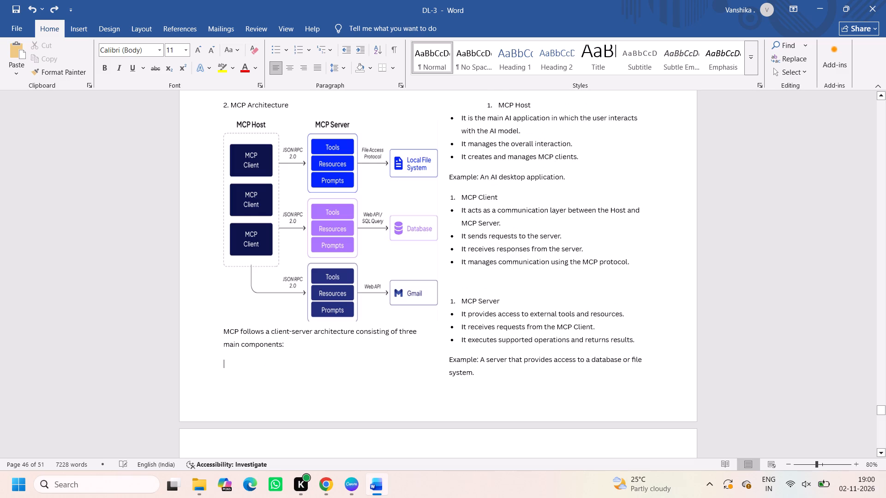
pyautogui.hotkey('ctrl', 'z')
pyautogui.hotkey('ctrl', 'z')
pyautogui.hotkey('ctrl', 'z')
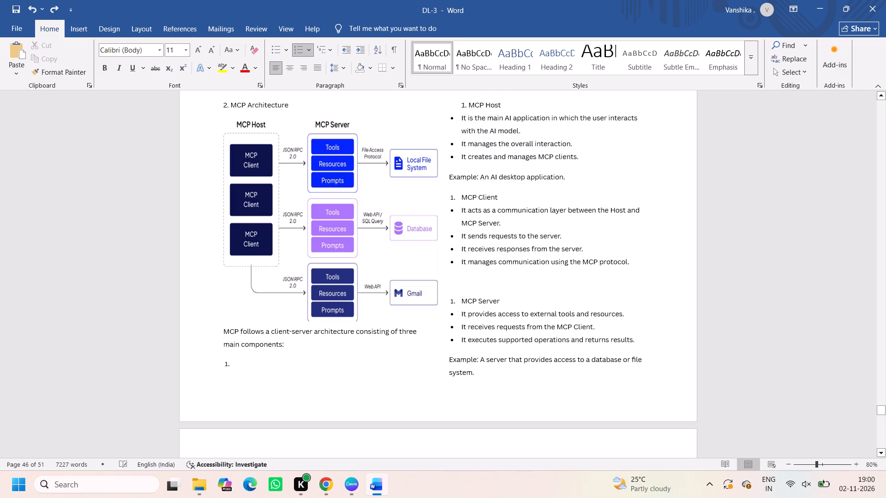
pyautogui.hotkey('ctrl', 'z')
pyautogui.hotkey('ctrl', 'z')
pyautogui.hotkey('ctrl', 'z')
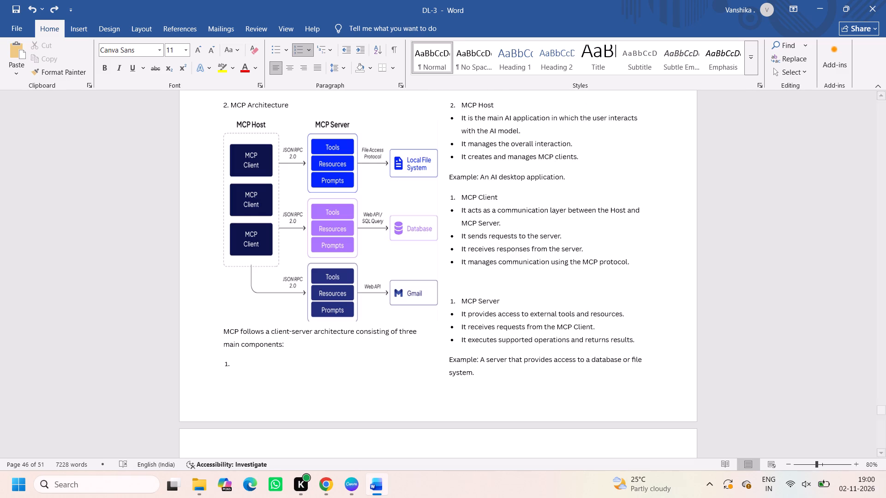
# Insert a blank line after "main components:" to push the MCP Host item to the second column above its bullets.
pyautogui.click(291, 348)
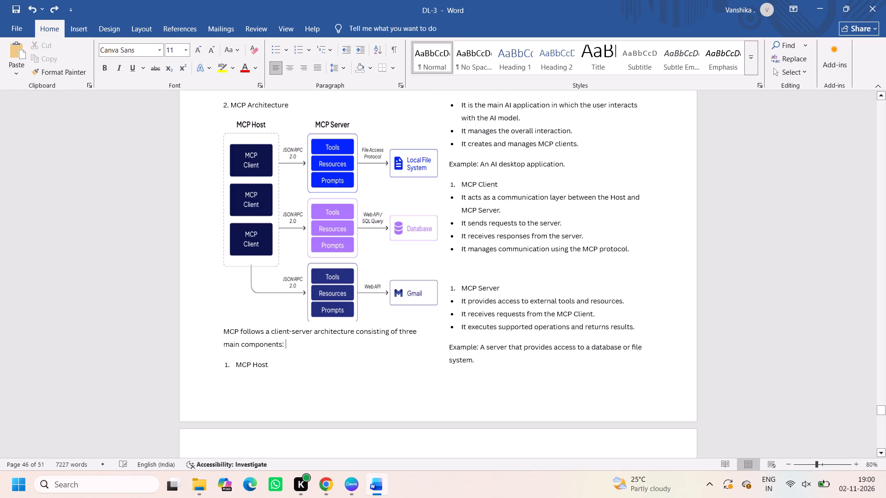
pyautogui.press('Return')
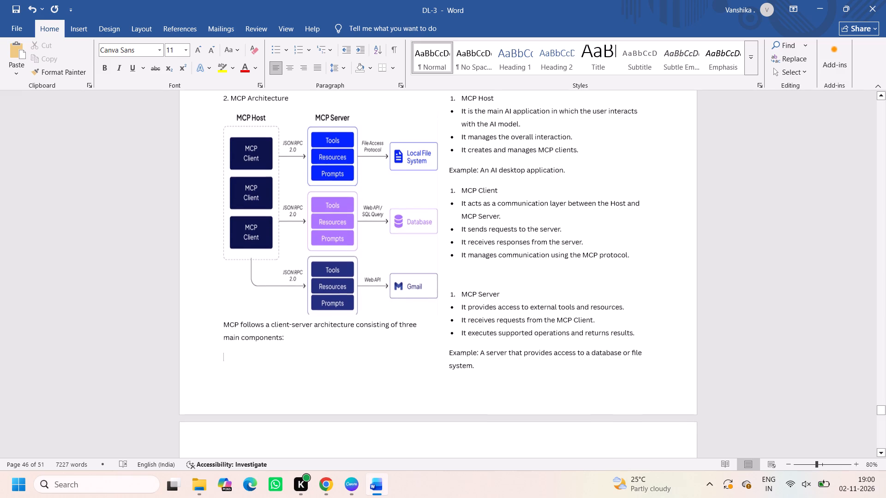
# Renumber MCP Client as 2 in the MCP Architecture components list.
pyautogui.click(454, 192)
pyautogui.press('BackSpace')
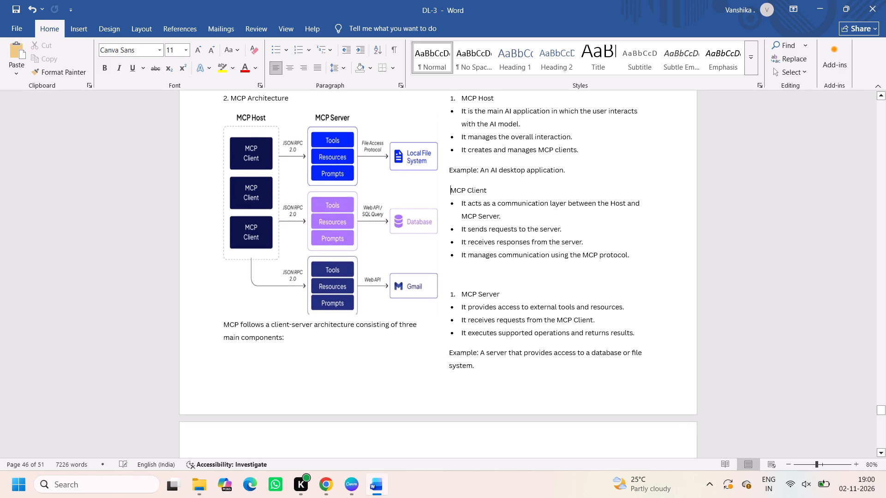
pyautogui.write('2.')
pyautogui.press('space')
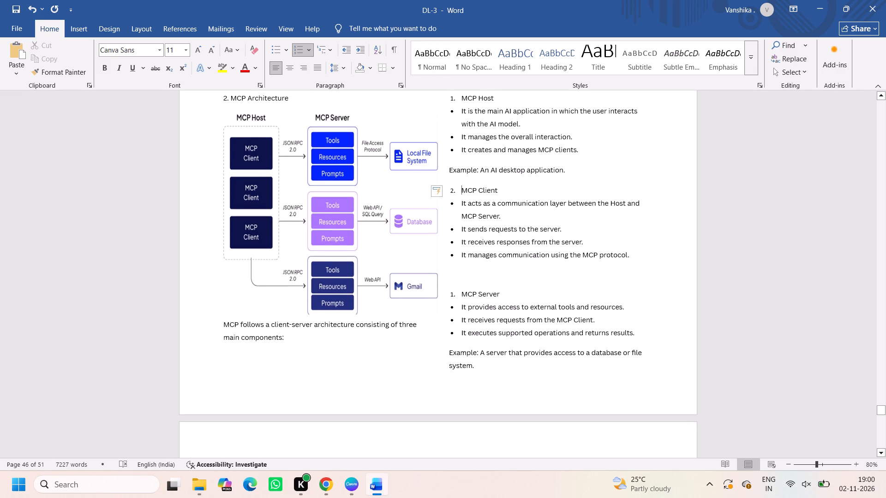
# Remove the blank line above MCP Server and renumber that item as 3 in the MCP Architecture list.
pyautogui.click(456, 298)
pyautogui.press('BackSpace')
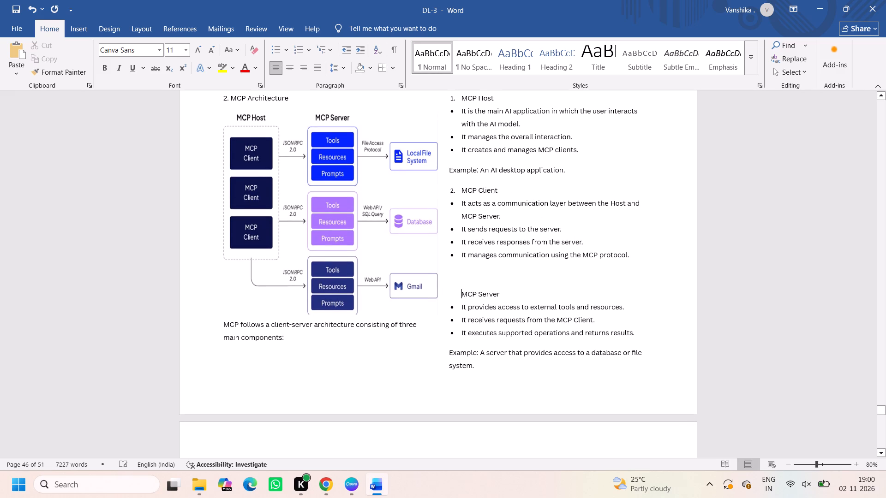
pyautogui.write('3.')
pyautogui.press('space')
pyautogui.press('BackSpace')
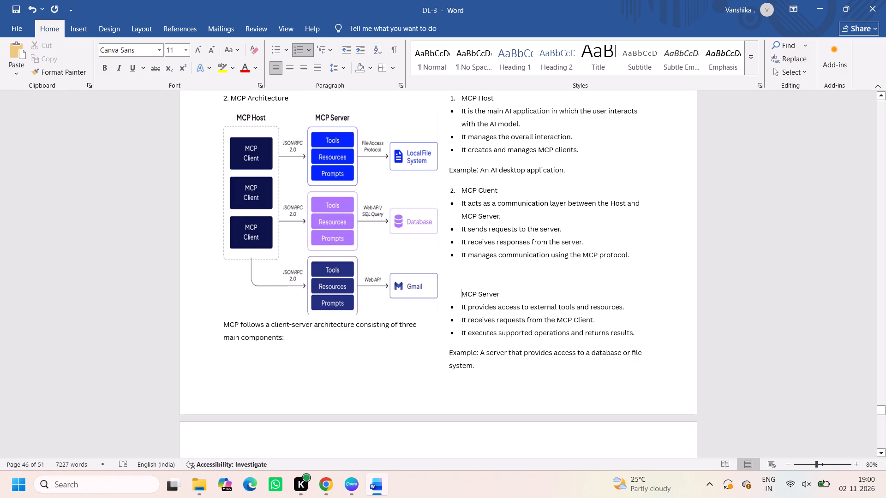
pyautogui.press('BackSpace')
pyautogui.press('BackSpace')
pyautogui.press('BackSpace')
pyautogui.press('BackSpace')
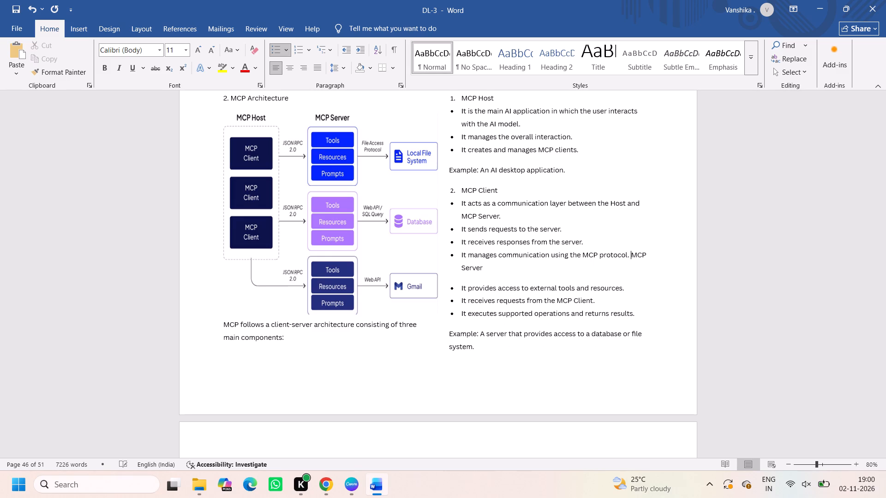
pyautogui.press('Return')
pyautogui.press('BackSpace')
pyautogui.write('3.')
pyautogui.press('space')
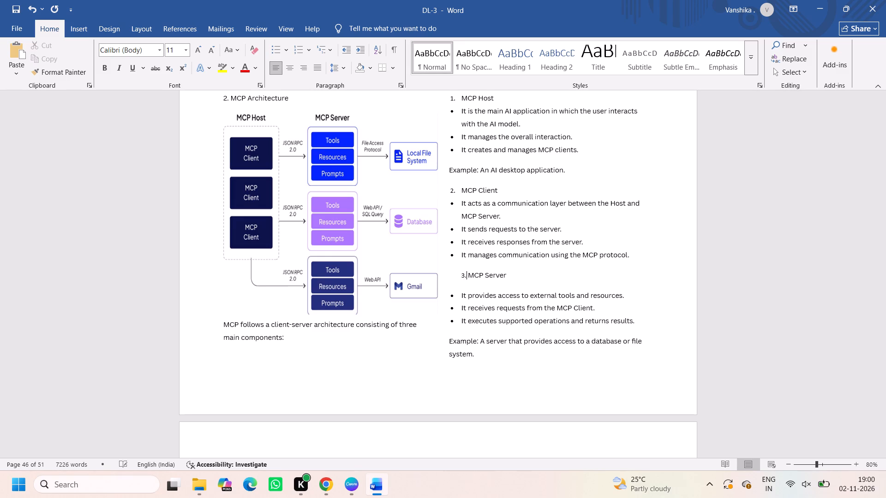
# Autofit the table under Difference Between Tools, Resources and Prompts so its three columns fit within the page column.
pyautogui.scroll(-1, 478, 362)
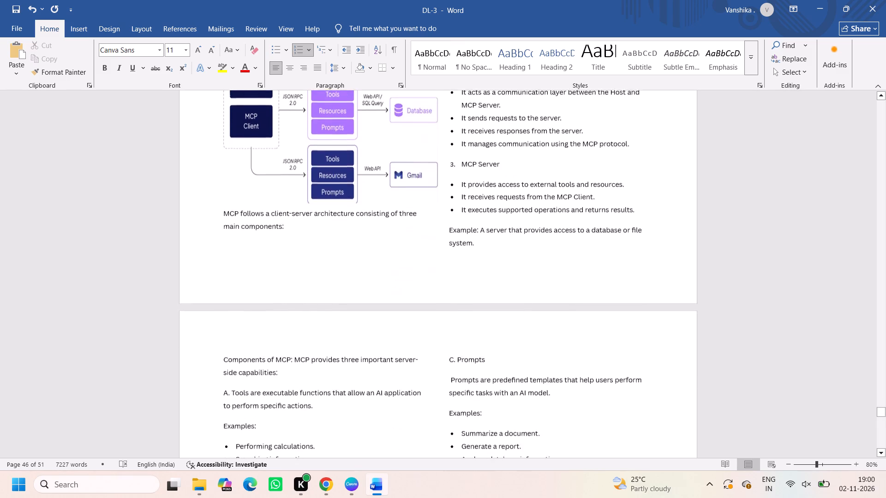
pyautogui.scroll(-1, 478, 362)
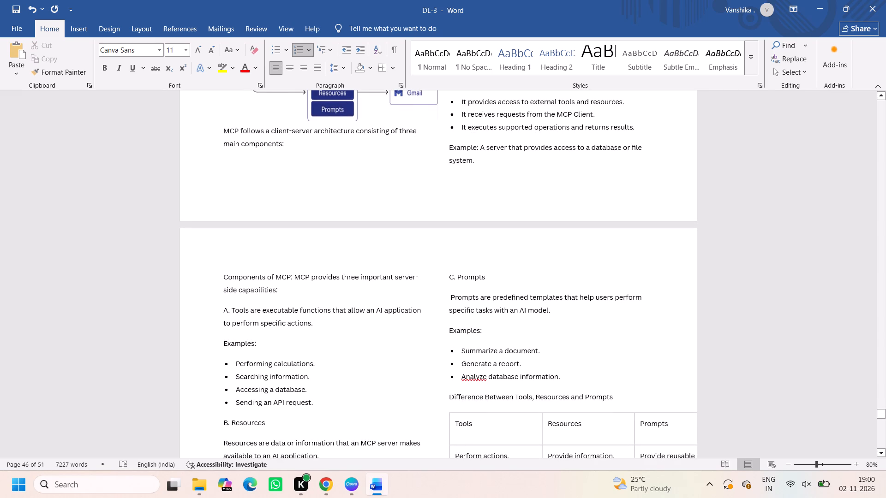
pyautogui.click(294, 275)
pyautogui.scroll(-1, 307, 361)
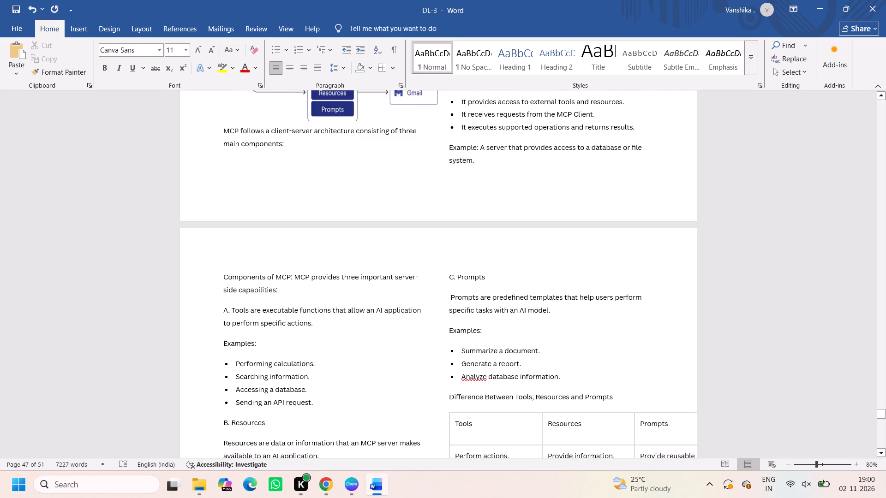
pyautogui.scroll(-1, 307, 361)
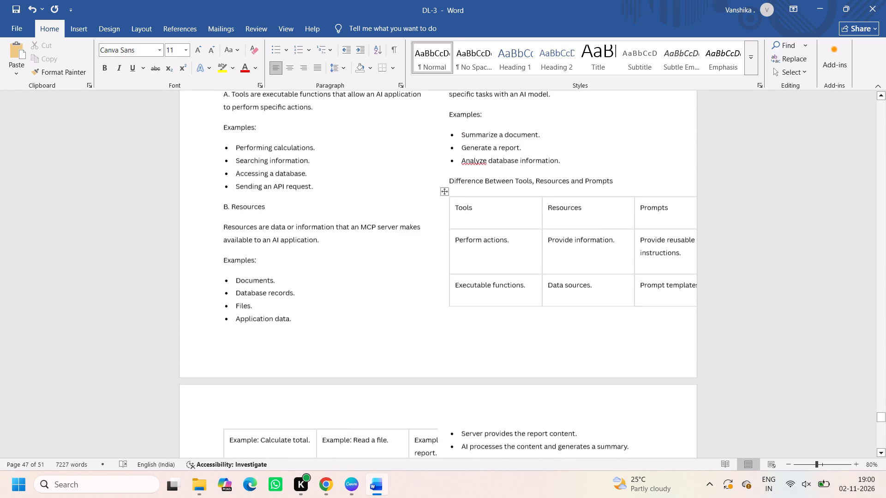
pyautogui.scroll(1, 301, 251)
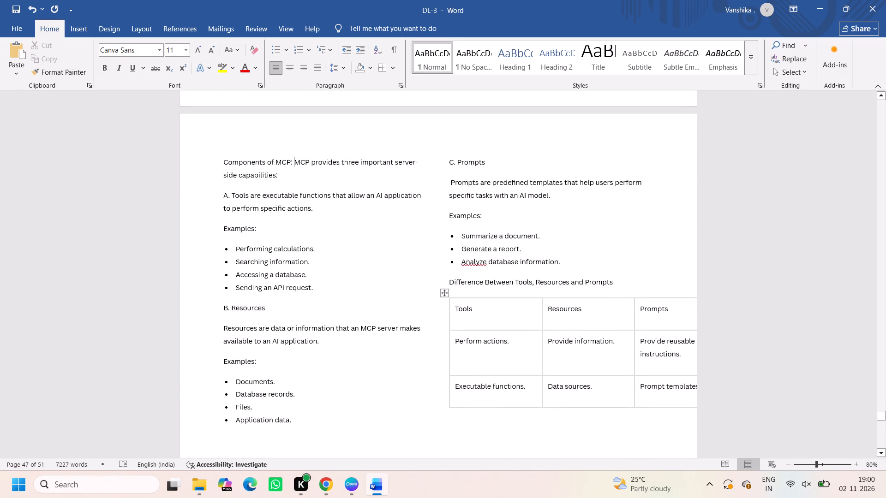
pyautogui.click(498, 318)
pyautogui.click(388, 24)
pyautogui.click(441, 72)
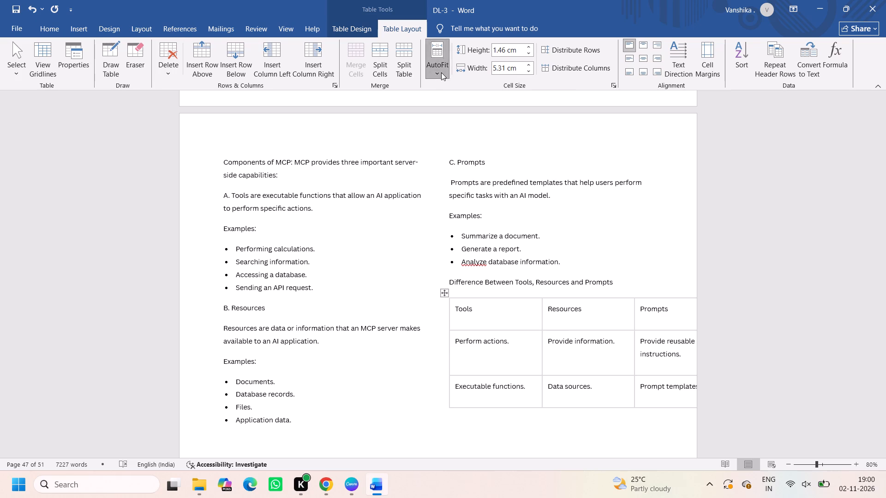
pyautogui.click(453, 88)
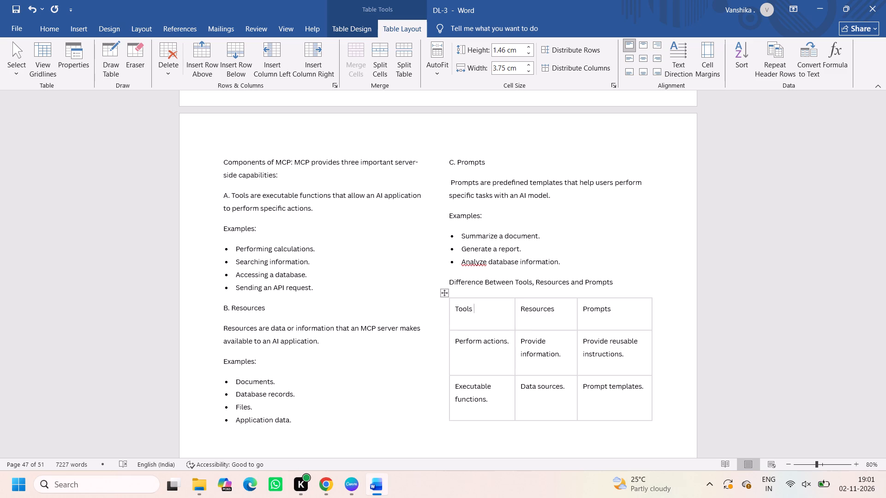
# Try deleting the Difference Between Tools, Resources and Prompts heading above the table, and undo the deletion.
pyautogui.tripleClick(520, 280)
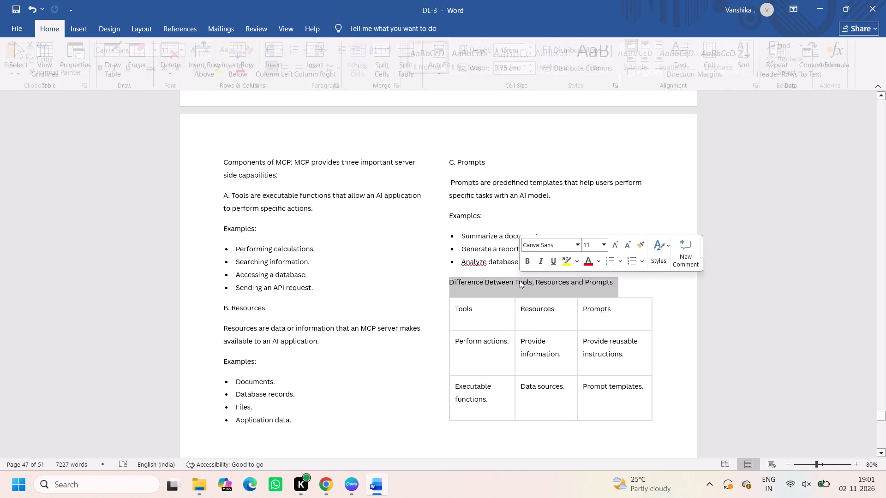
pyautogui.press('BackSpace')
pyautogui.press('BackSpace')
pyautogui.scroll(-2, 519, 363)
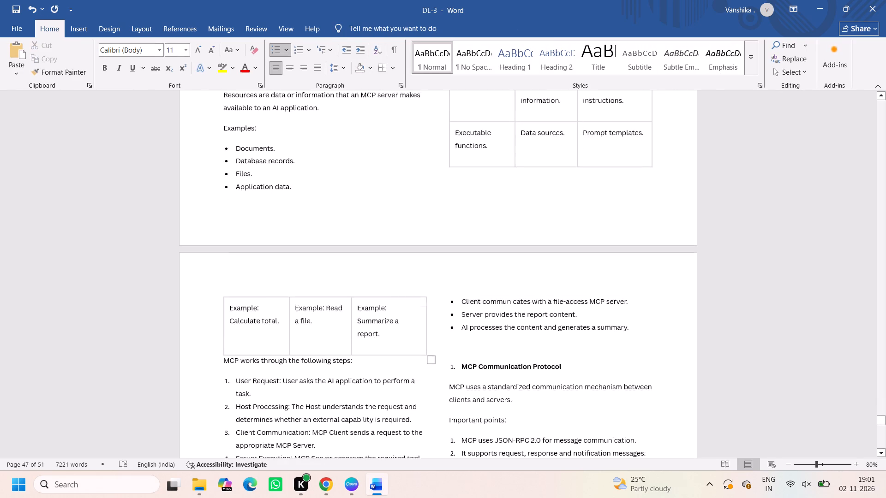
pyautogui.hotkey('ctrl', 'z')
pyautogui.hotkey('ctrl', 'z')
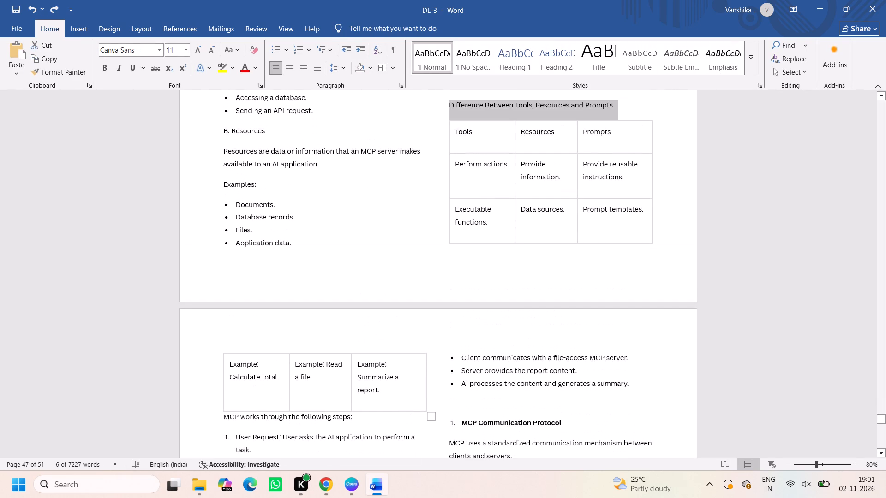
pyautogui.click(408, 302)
# Remove the blank line between the last example bullet and the MCP Communication Protocol heading.
pyautogui.scroll(-2, 408, 302)
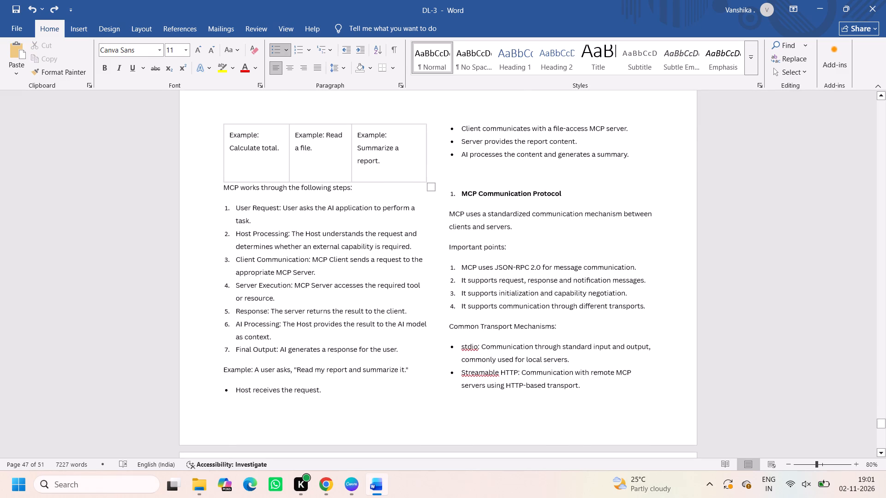
pyautogui.click(447, 180)
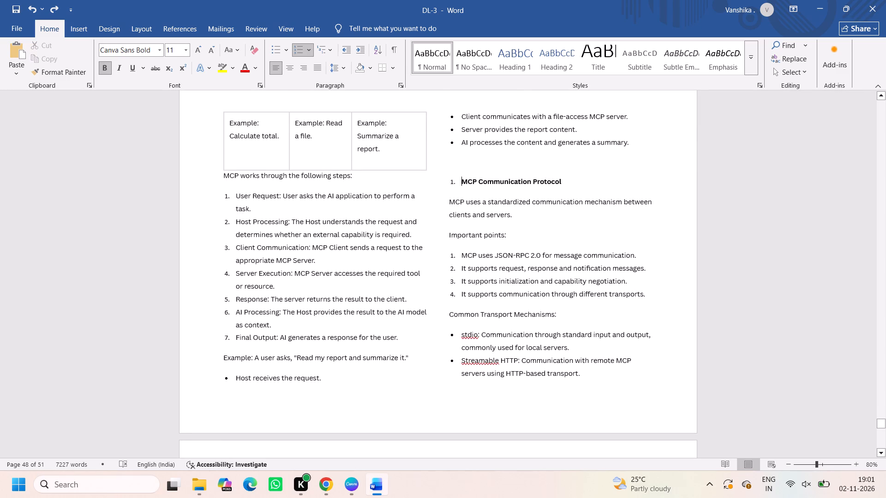
pyautogui.click(498, 166)
pyautogui.press('BackSpace')
pyautogui.press('BackSpace')
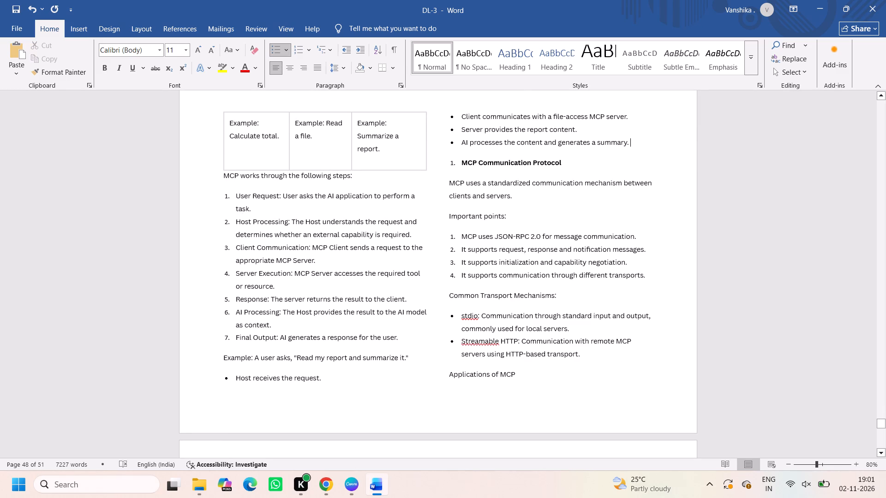
# Bold the Applications of MCP heading and move it onto the next page, directly above its numbered list.
pyautogui.scroll(-1, 489, 294)
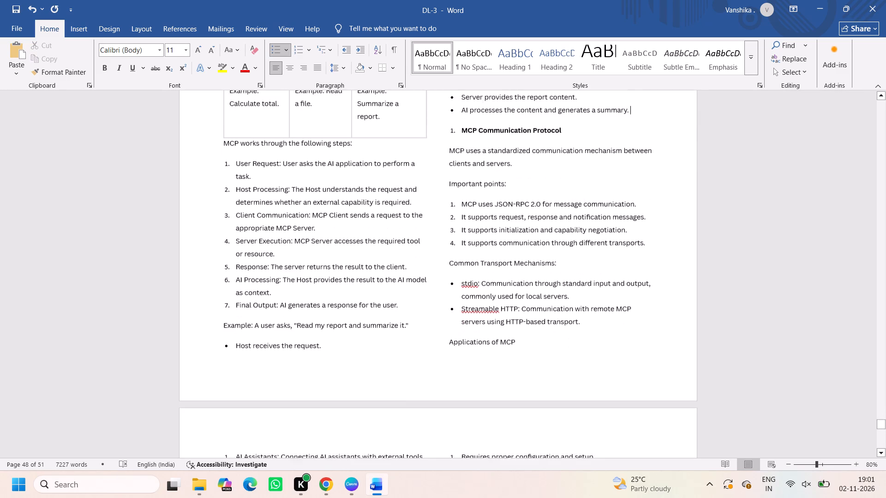
pyautogui.scroll(-1, 489, 294)
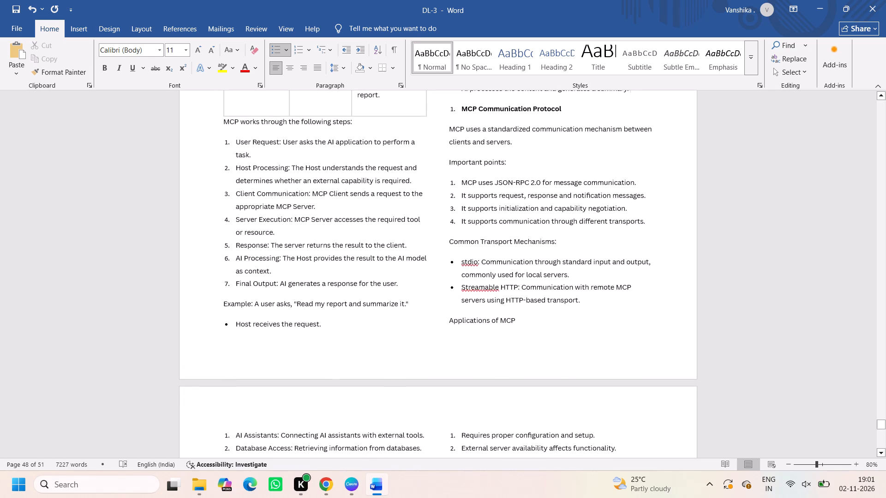
pyautogui.tripleClick(471, 323)
pyautogui.hotkey('ctrl', 'b')
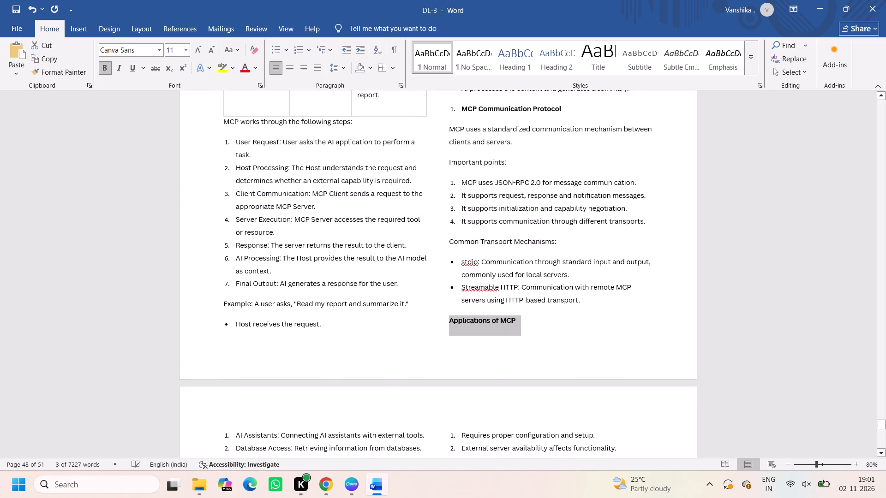
pyautogui.scroll(-3, 487, 164)
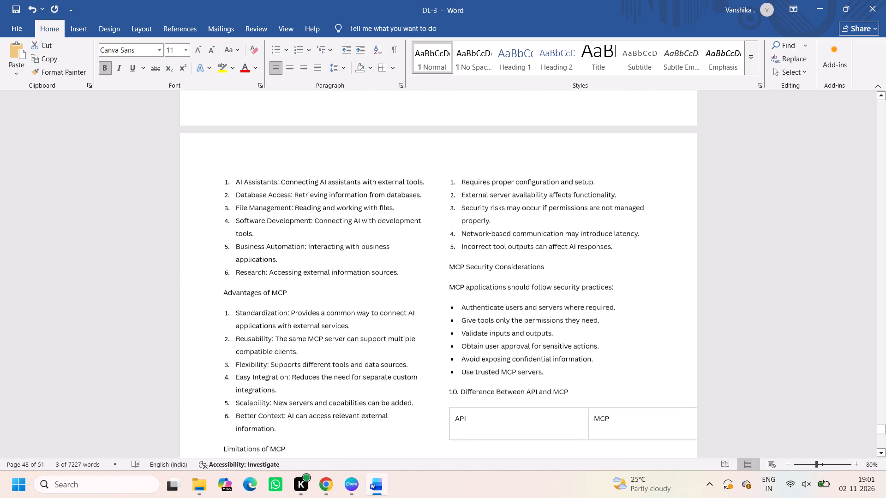
pyautogui.scroll(1, 408, 205)
pyautogui.click(444, 292)
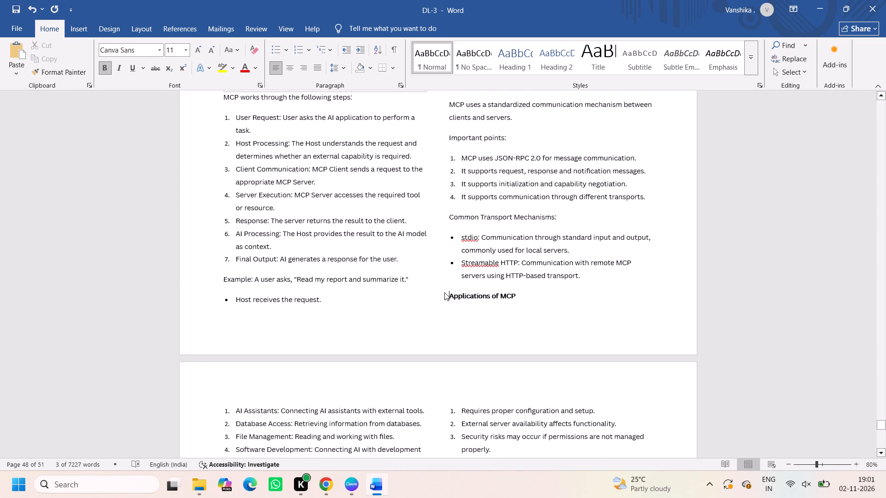
pyautogui.press('Return')
pyautogui.scroll(-2, 448, 325)
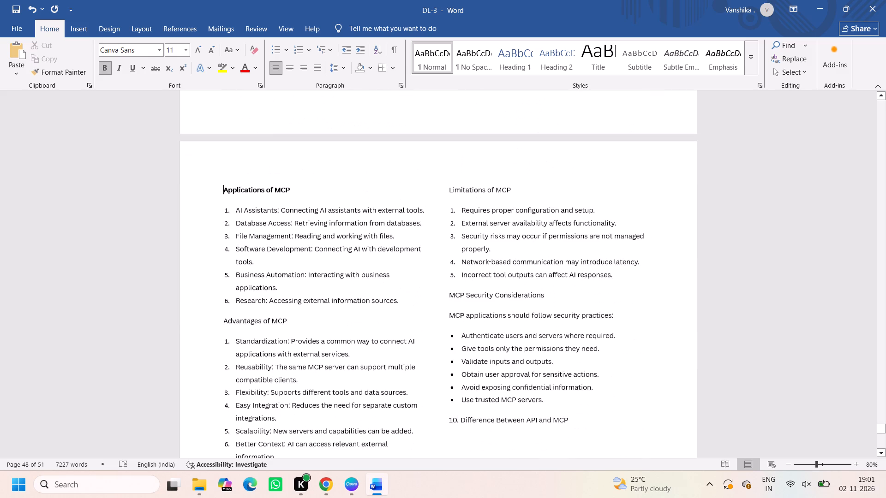
# Bold the Advantages of MCP, Limitations of MCP and MCP Security Considerations headings.
pyautogui.moveTo(292, 324); pyautogui.dragTo(213, 318)
pyautogui.hotkey('ctrl', 'b')
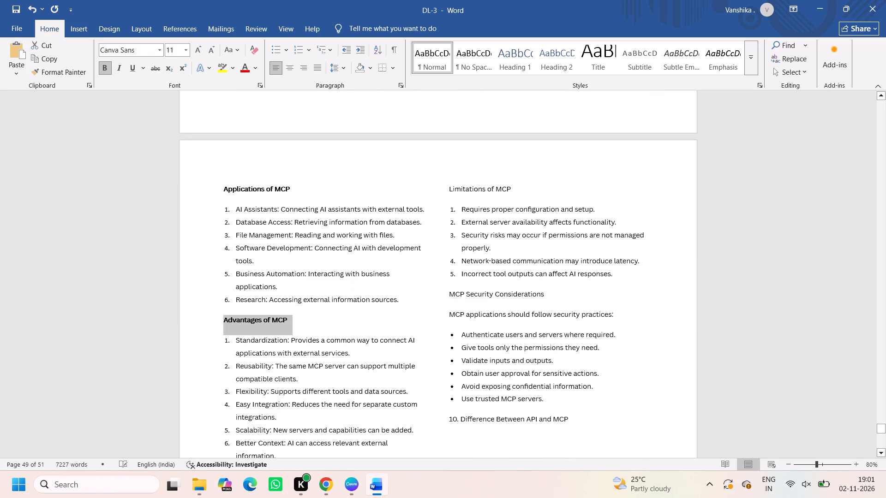
pyautogui.click(235, 327)
pyautogui.moveTo(467, 190); pyautogui.dragTo(449, 184)
pyautogui.tripleClick(449, 184)
pyautogui.hotkey('ctrl', 'b')
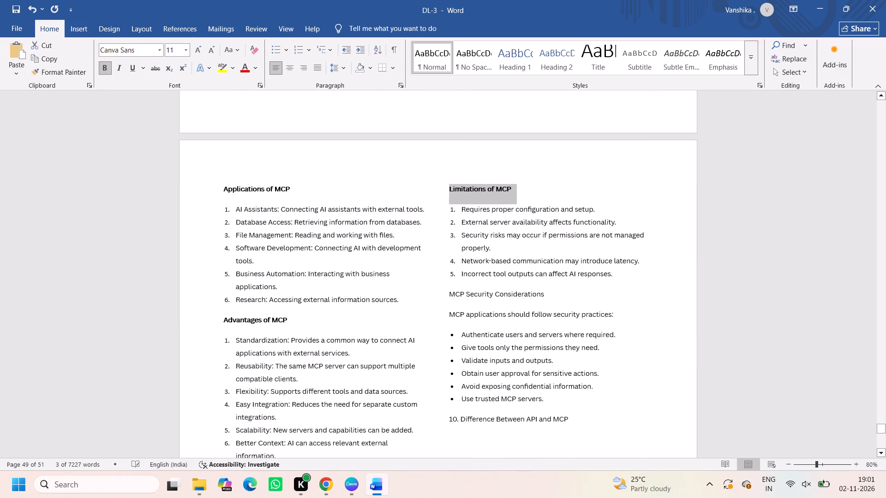
pyautogui.tripleClick(495, 298)
pyautogui.hotkey('ctrl', 'b')
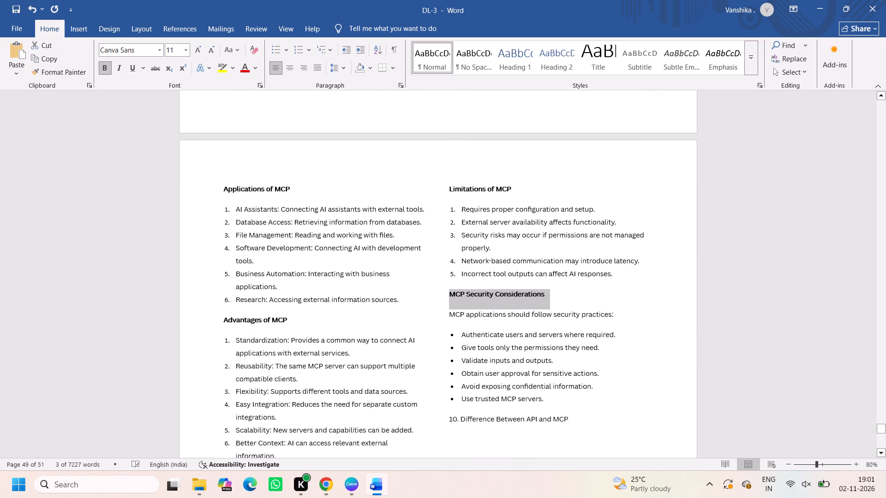
pyautogui.click(492, 313)
# Move the "10. Difference Between API and MCP" heading onto the next page above its table and make it bold.
pyautogui.scroll(-1, 492, 313)
pyautogui.click(446, 301)
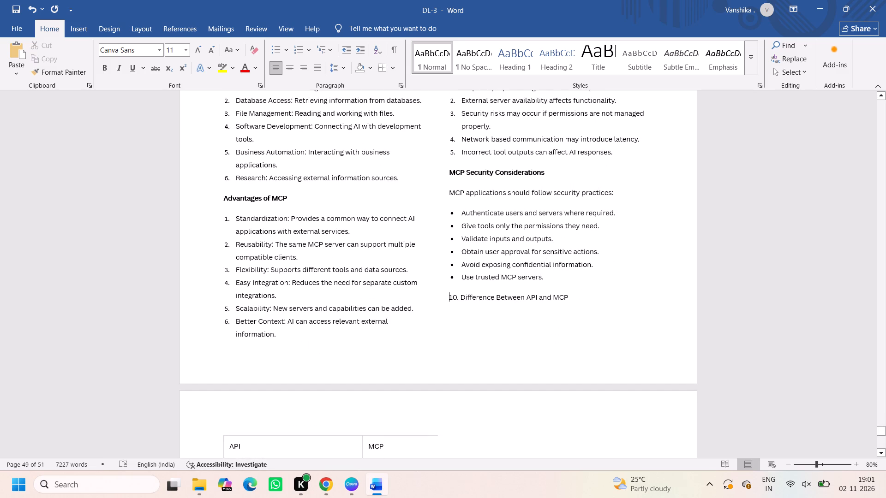
pyautogui.press('Return')
pyautogui.press('Return')
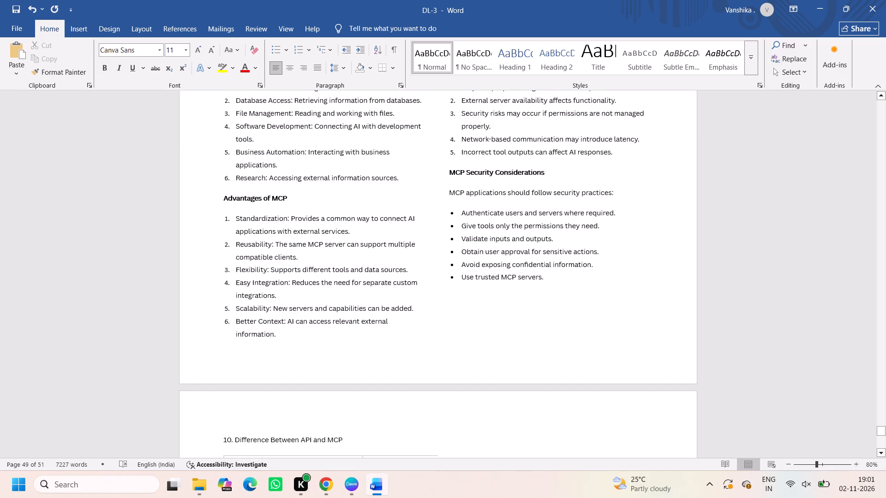
pyautogui.tripleClick(341, 441)
pyautogui.hotkey('ctrl', 'b')
pyautogui.click(341, 441)
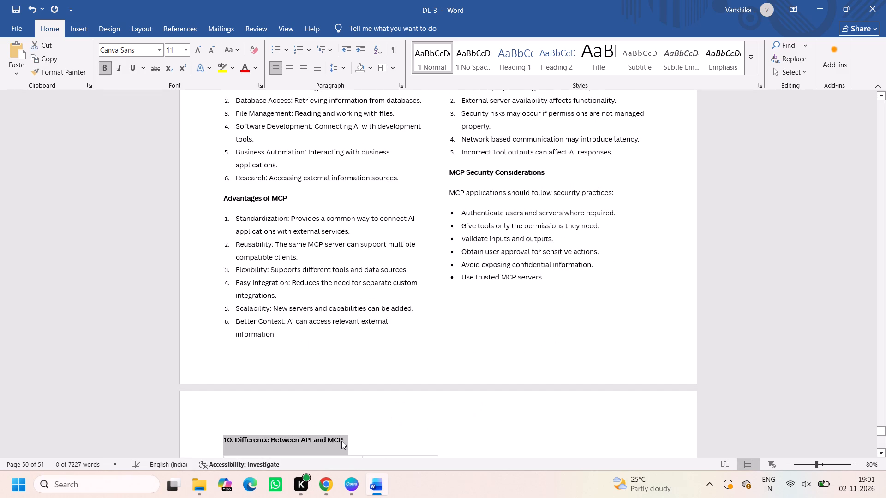
# Autofit the API and MCP comparison table so both of its columns fit within the page column.
pyautogui.scroll(-3, 341, 441)
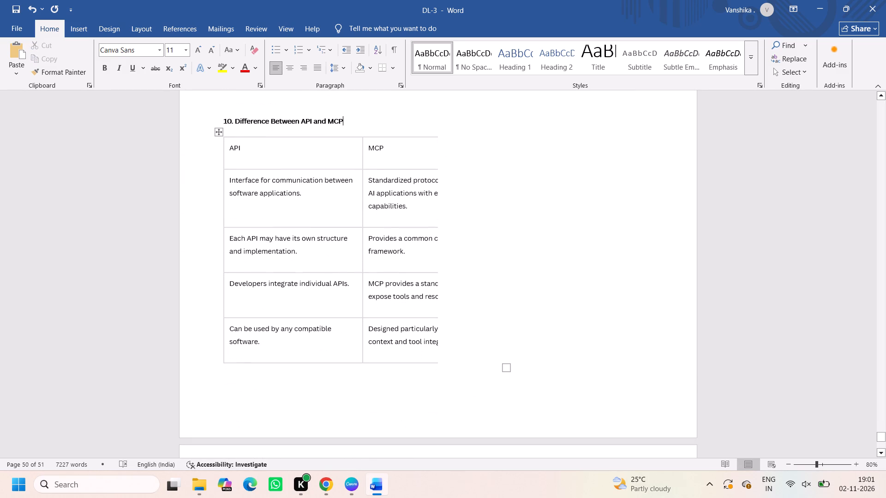
pyautogui.click(368, 344)
pyautogui.click(407, 32)
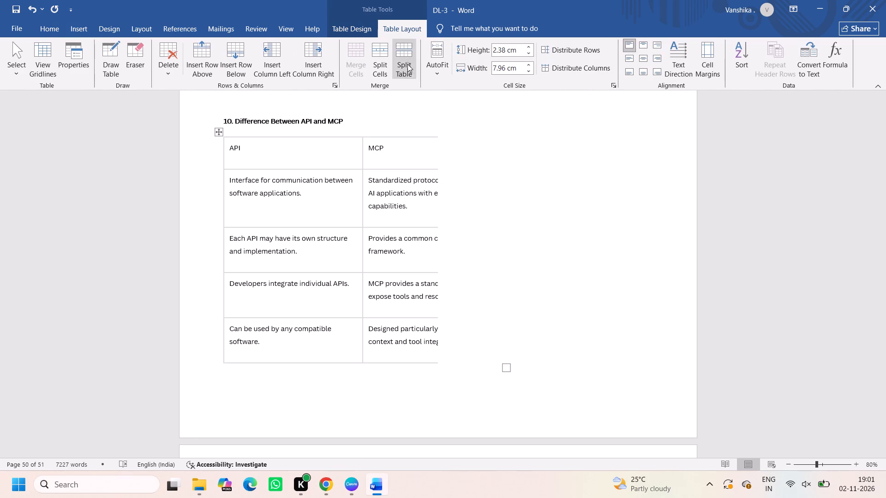
pyautogui.click(442, 76)
pyautogui.click(455, 89)
pyautogui.click(467, 190)
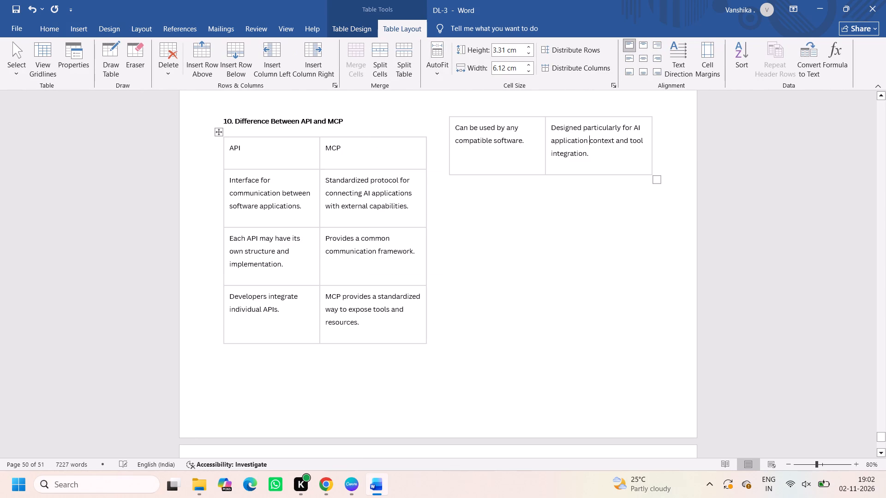
# Review the end of the document and the preceding MCP pages to check the layout.
pyautogui.scroll(-6, 467, 190)
pyautogui.scroll(-1, 462, 238)
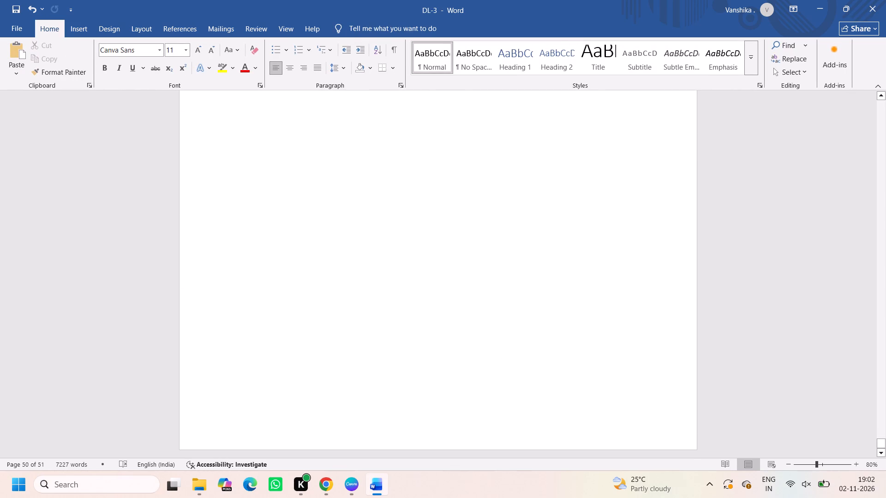
pyautogui.scroll(1, 462, 238)
pyautogui.scroll(2, 457, 309)
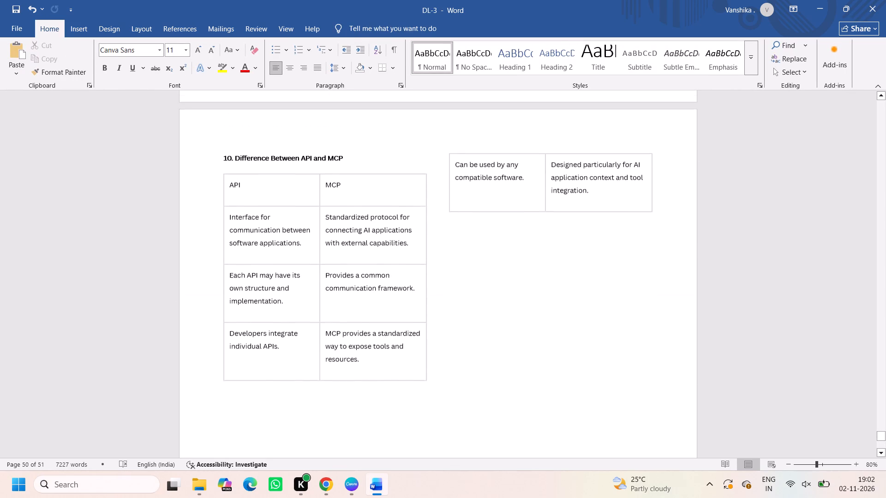
pyautogui.scroll(3, 457, 309)
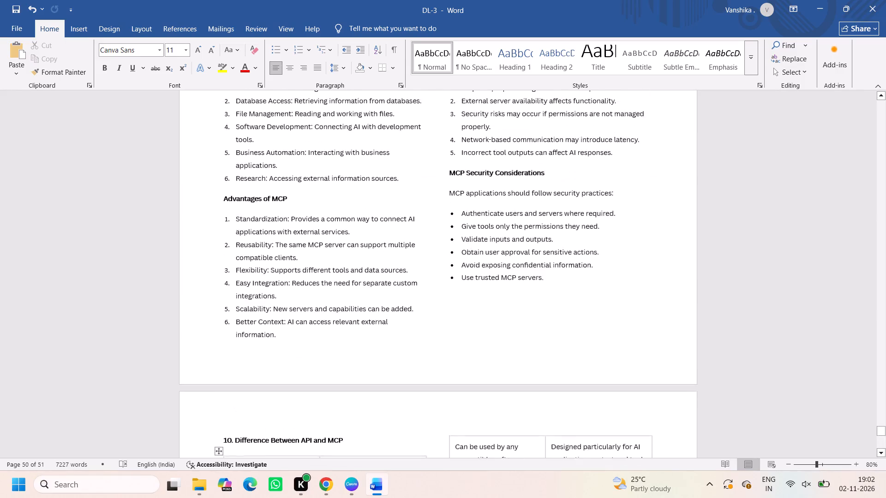
pyautogui.scroll(1, 457, 327)
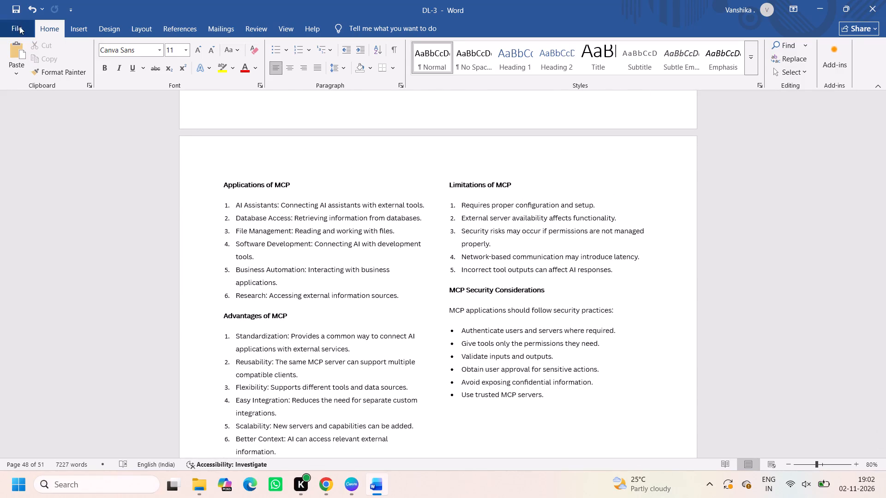
# Save a copy of the document as the Word document DL-3 in the Desktop folder.
pyautogui.click(19, 26)
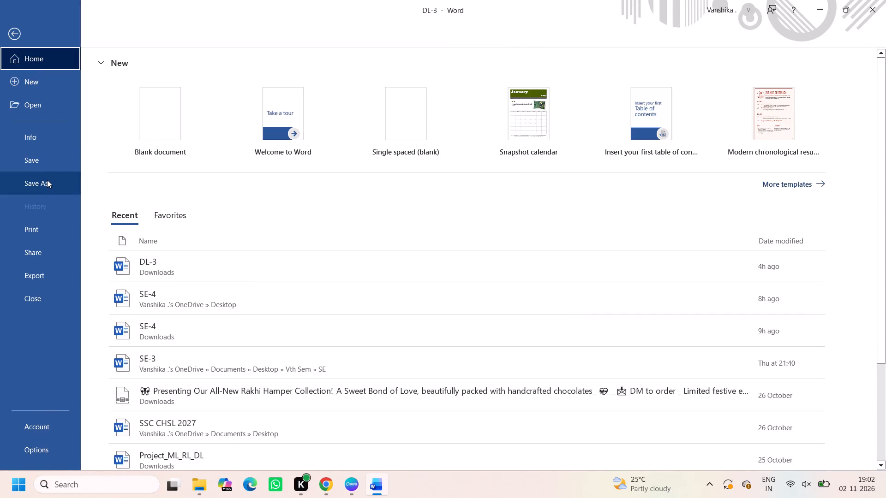
pyautogui.click(47, 180)
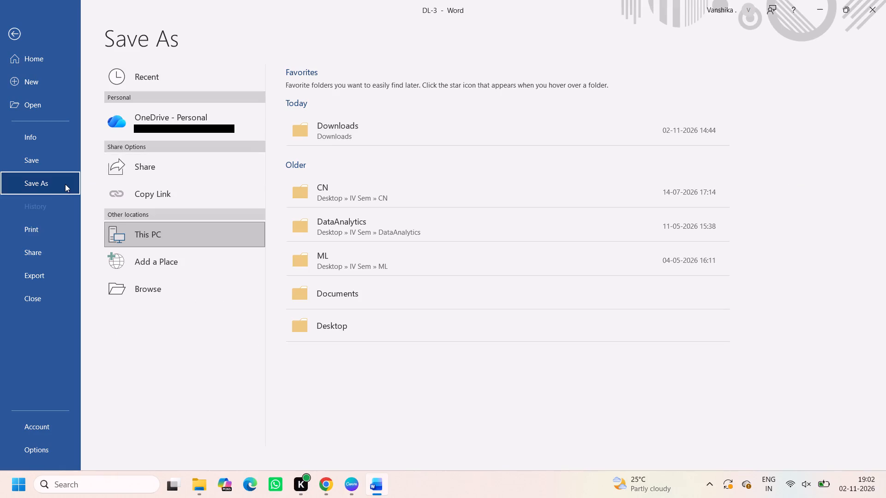
pyautogui.click(350, 318)
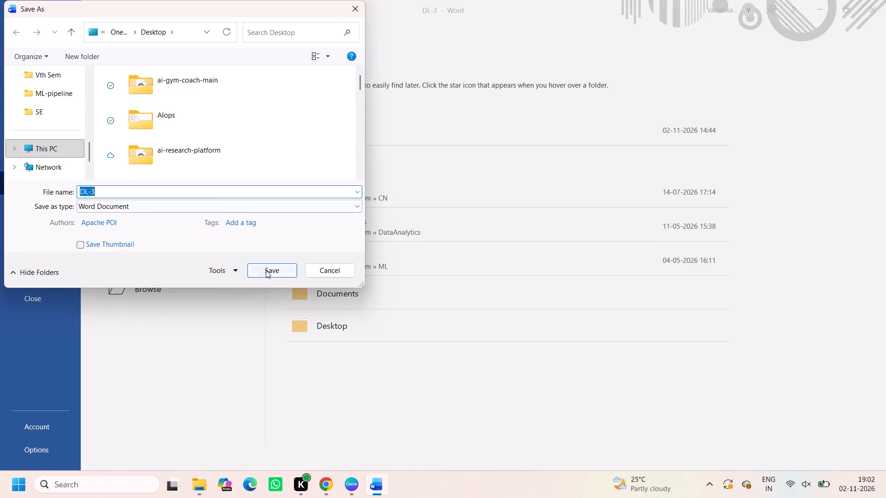
pyautogui.click(268, 270)
pyautogui.click(280, 268)
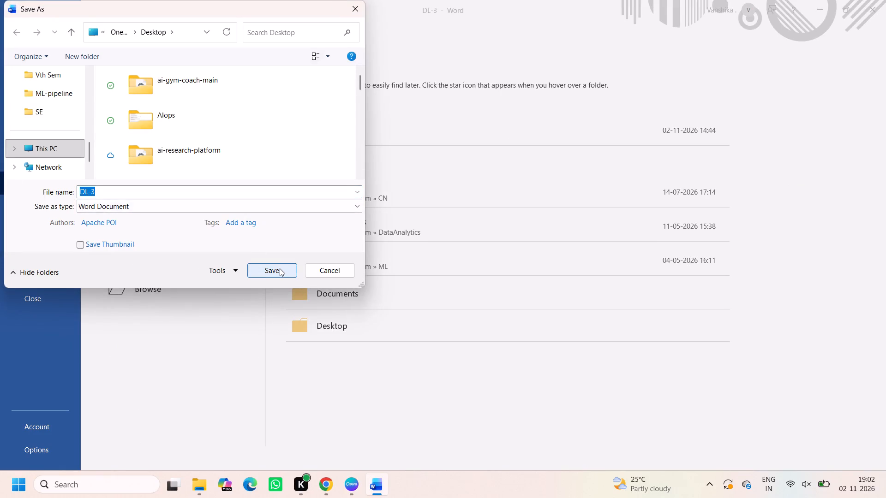
pyautogui.click(288, 202)
pyautogui.click(271, 215)
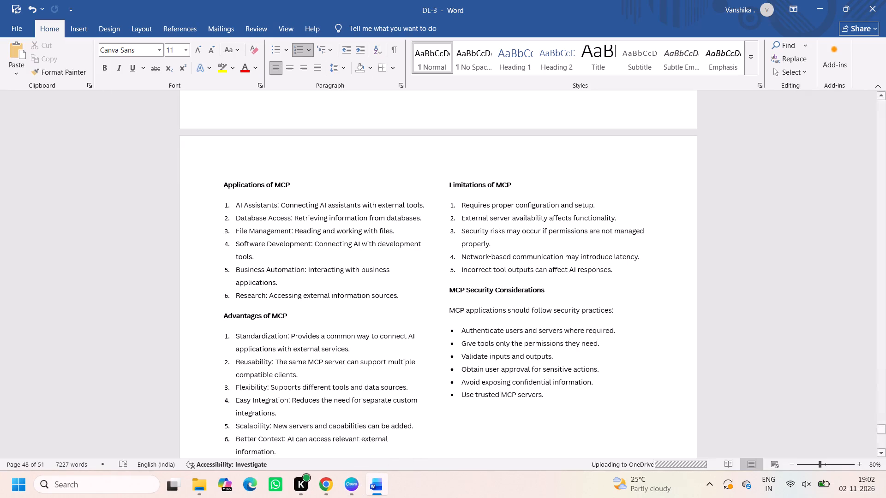
# Save the document as a PDF named DL-3 in the Desktop folder, keeping Standard optimization.
pyautogui.click(22, 31)
pyautogui.click(52, 176)
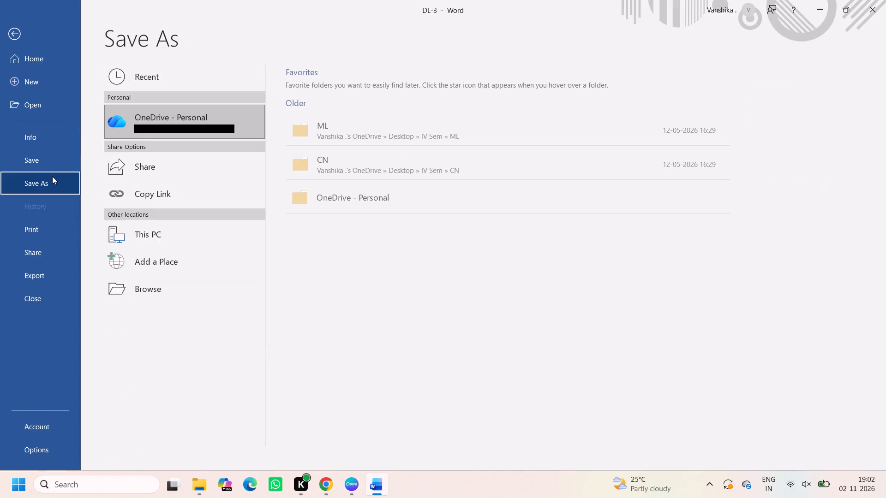
pyautogui.click(230, 247)
pyautogui.click(310, 310)
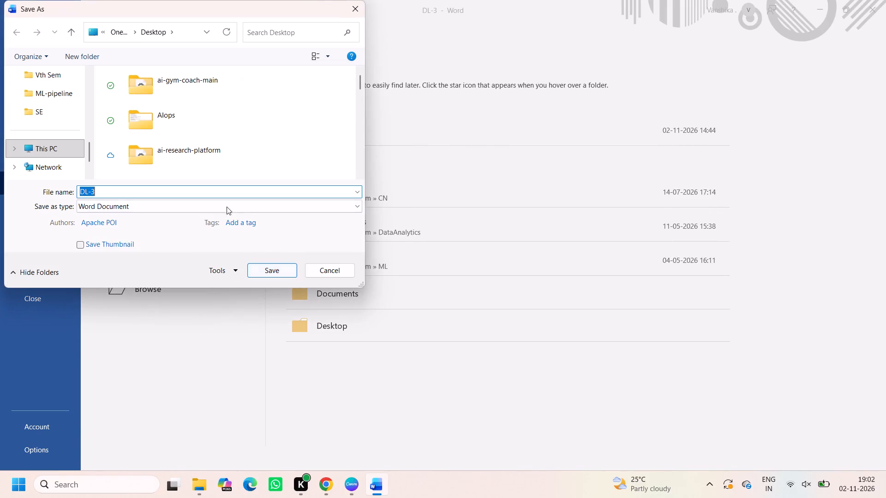
pyautogui.click(210, 202)
pyautogui.click(186, 273)
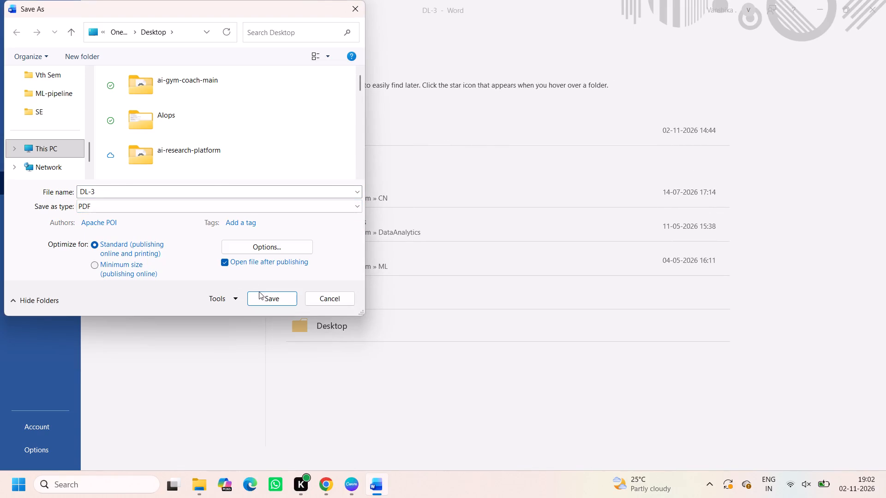
pyautogui.click(263, 295)
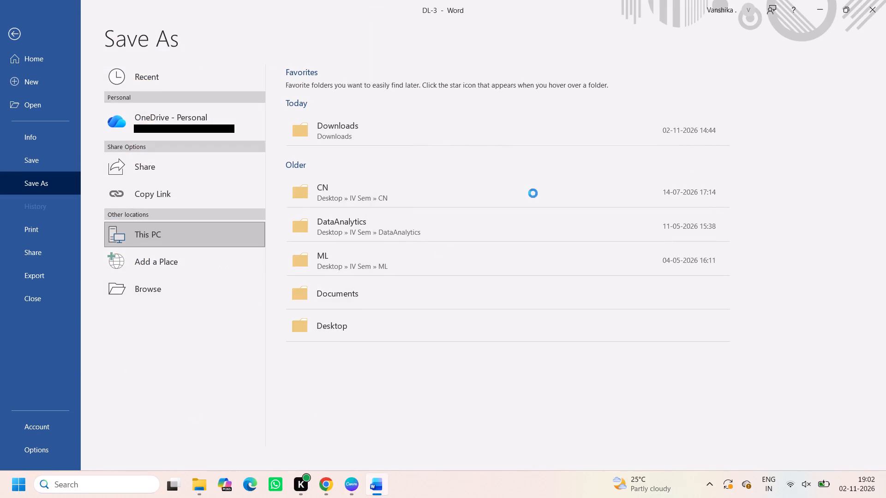